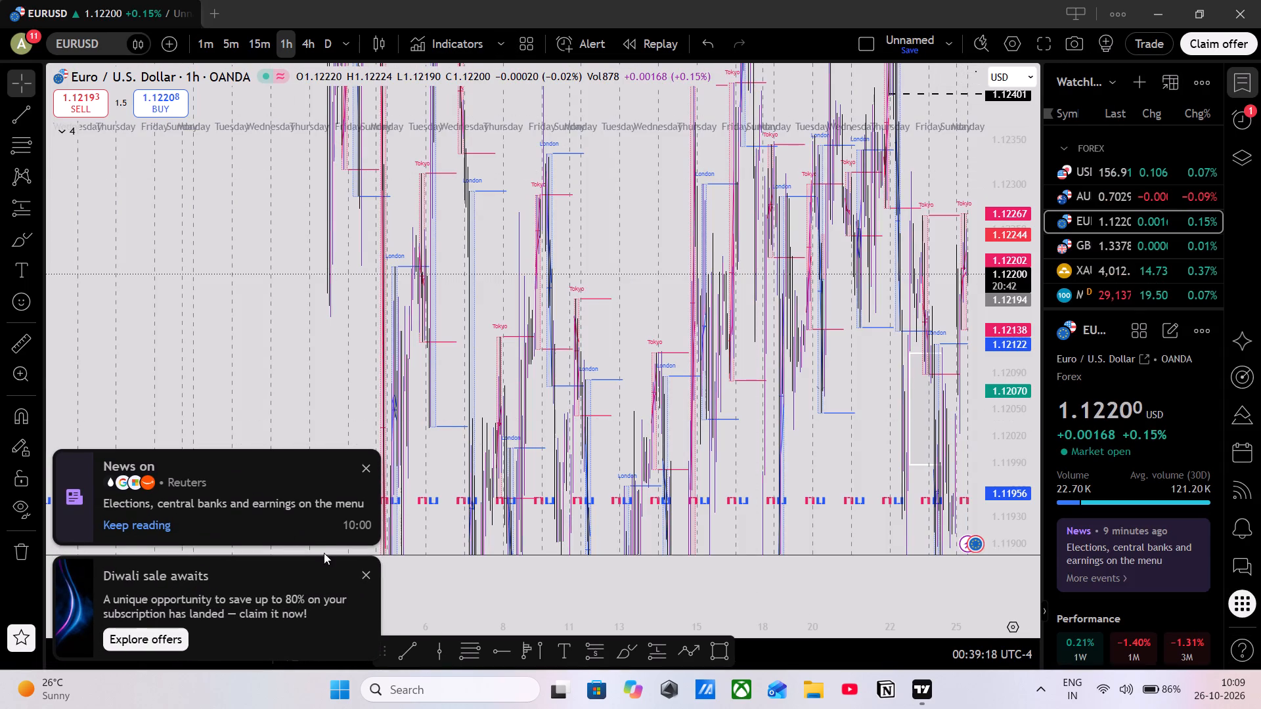
# Dismiss the news and Diwali sale notifications covering the chart.
pyautogui.click(368, 571)
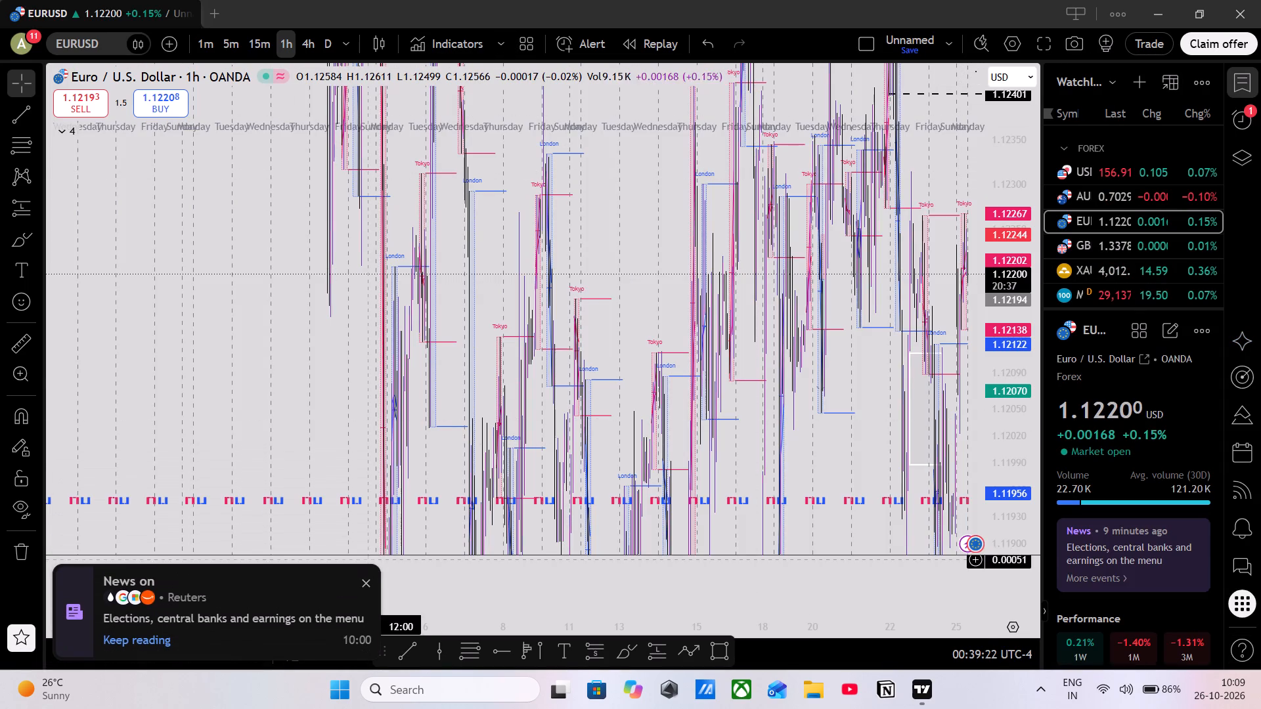
pyautogui.click(361, 580)
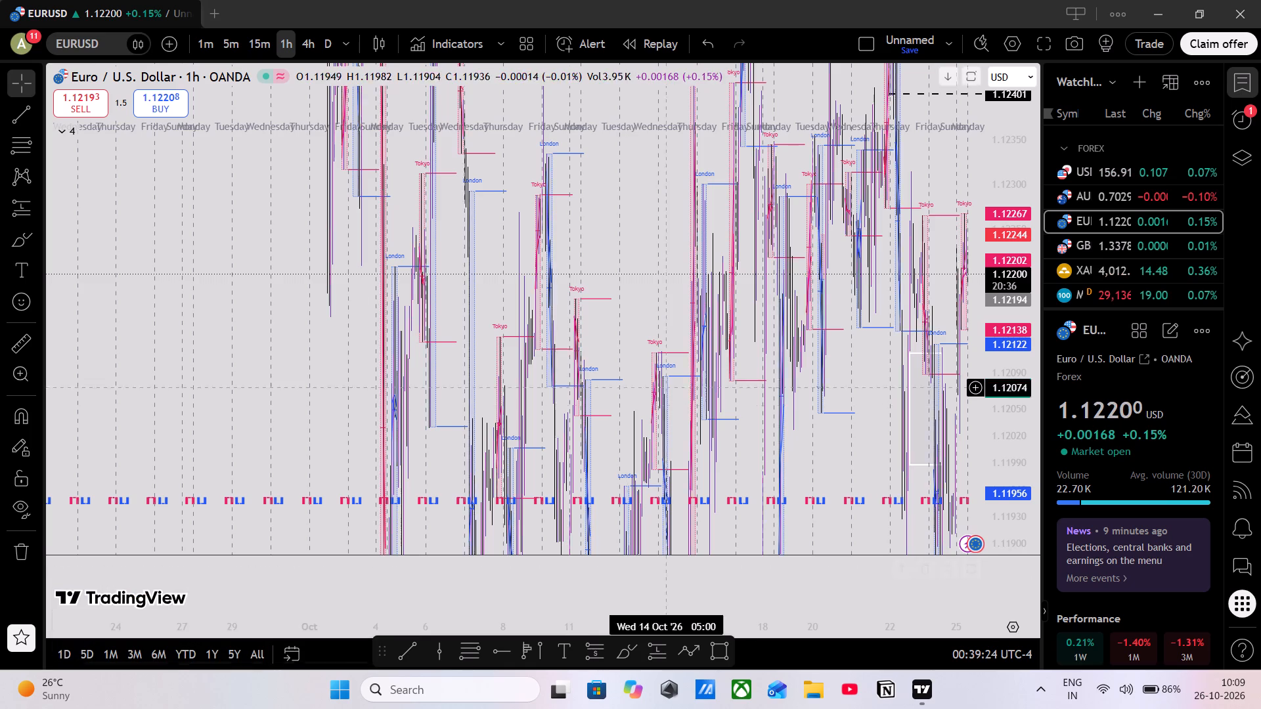
# Switch the EURUSD chart from the 1-hour to the daily timeframe with the latest candles in view.
pyautogui.moveTo(686, 380); pyautogui.dragTo(47, 265)
pyautogui.scroll(20, 354, 261)
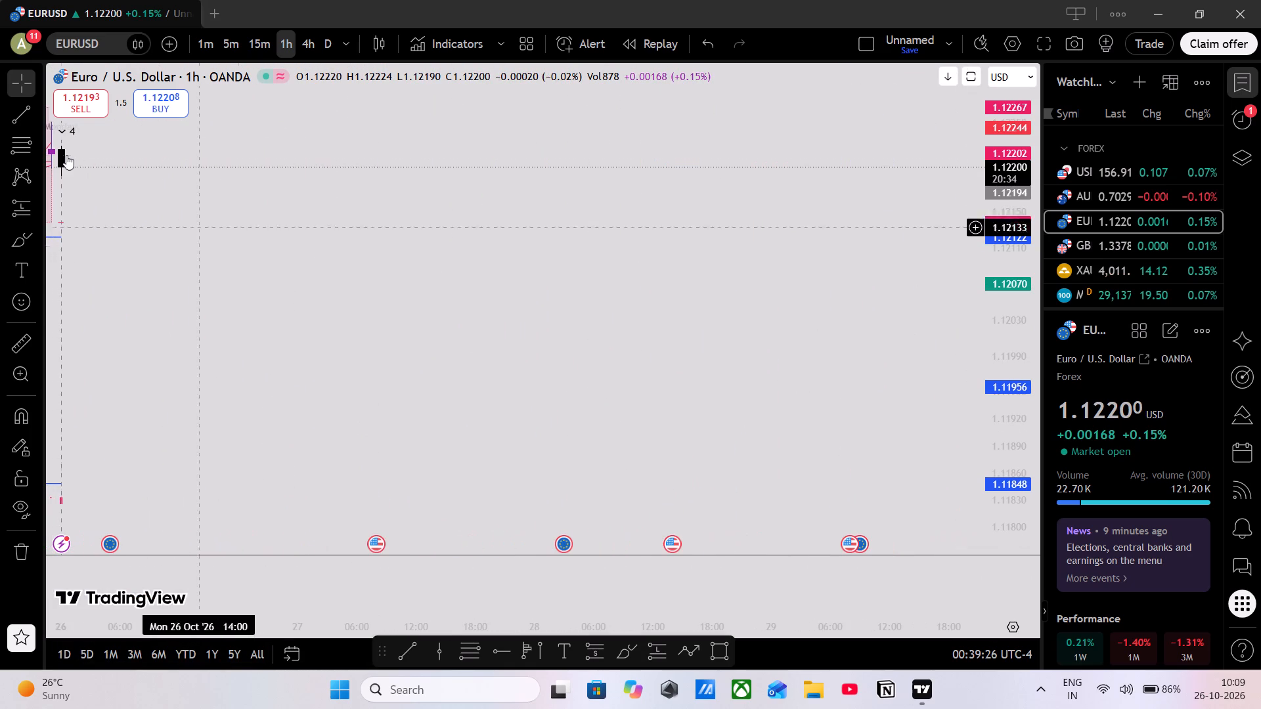
pyautogui.moveTo(103, 219); pyautogui.dragTo(665, 238)
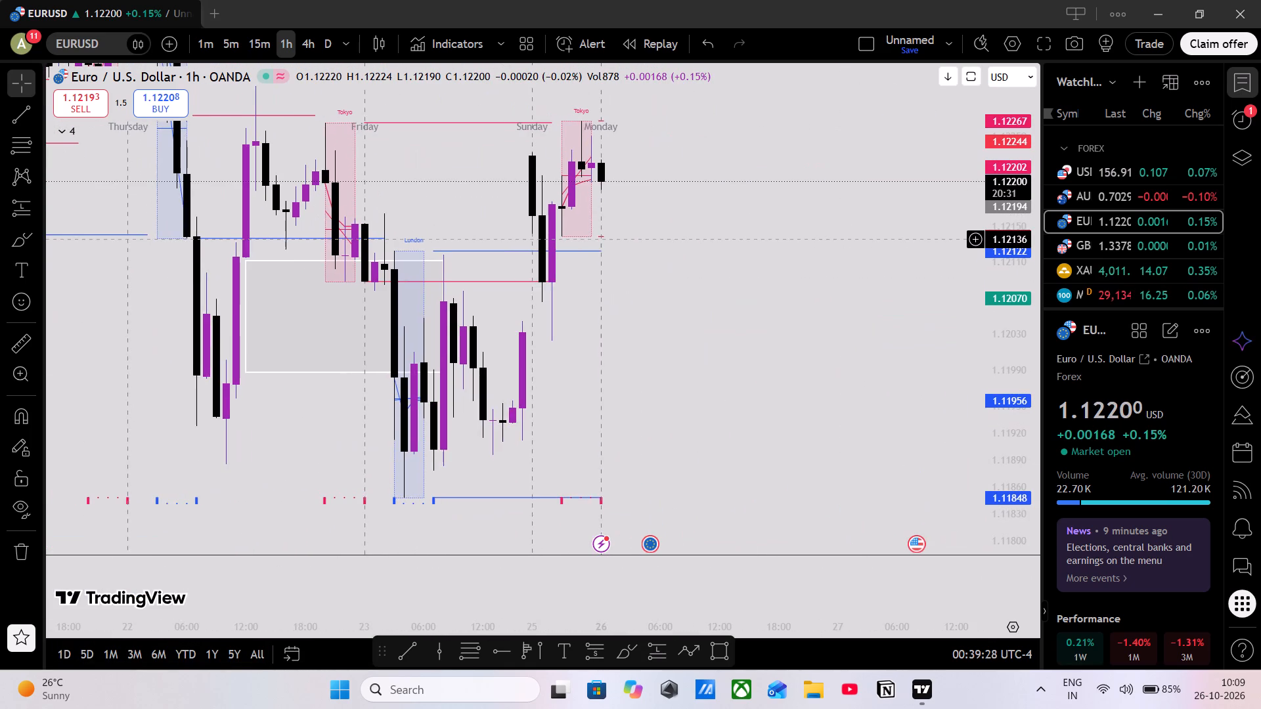
pyautogui.moveTo(665, 238); pyautogui.dragTo(666, 246)
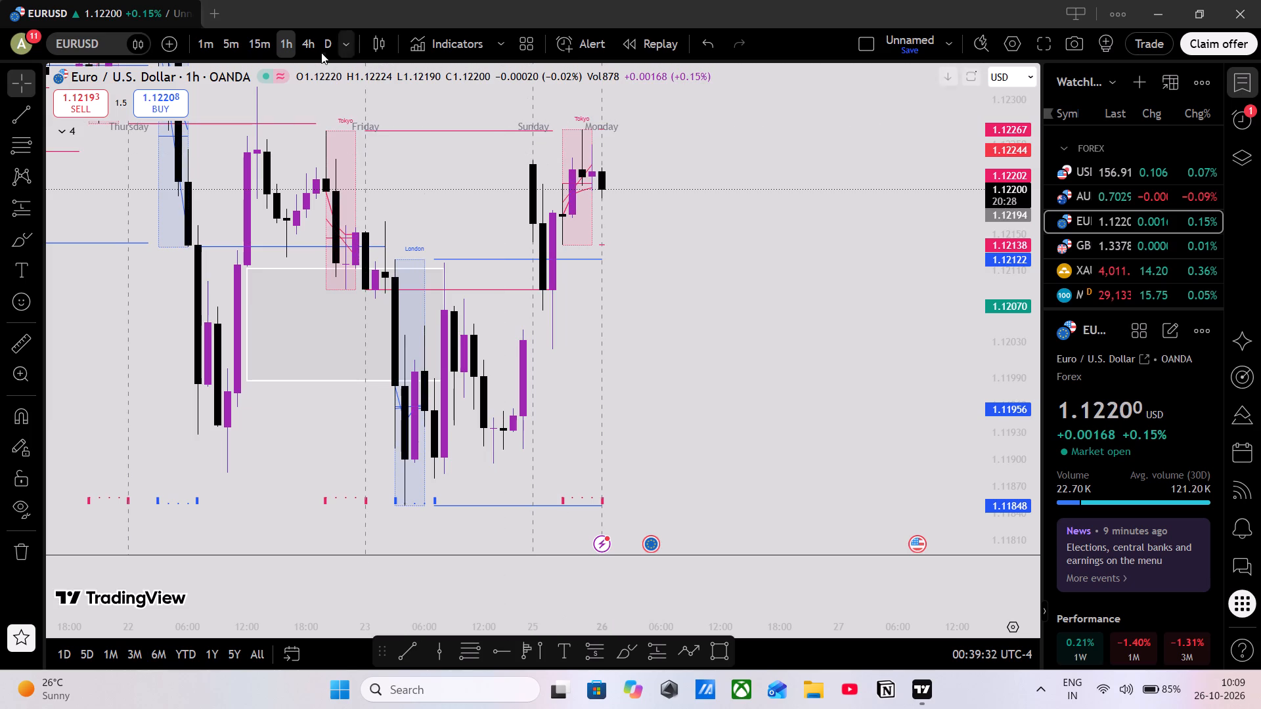
pyautogui.click(321, 53)
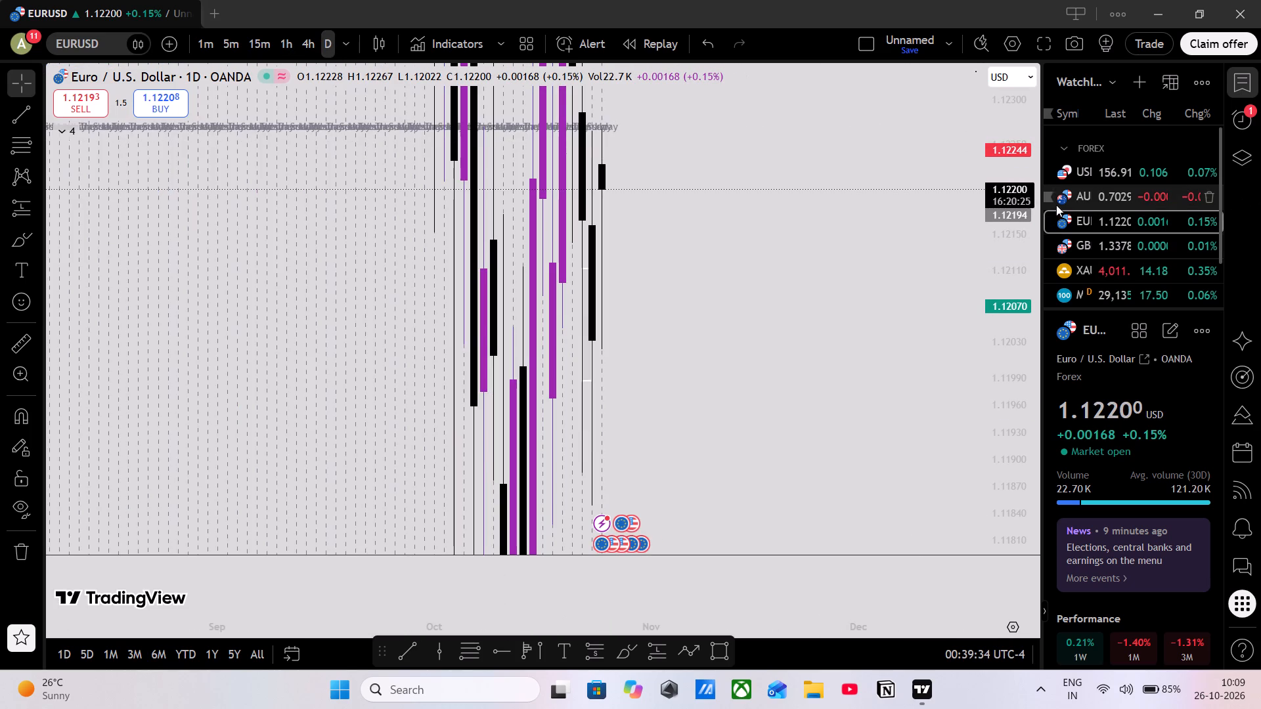
pyautogui.moveTo(1029, 108); pyautogui.dragTo(975, 383)
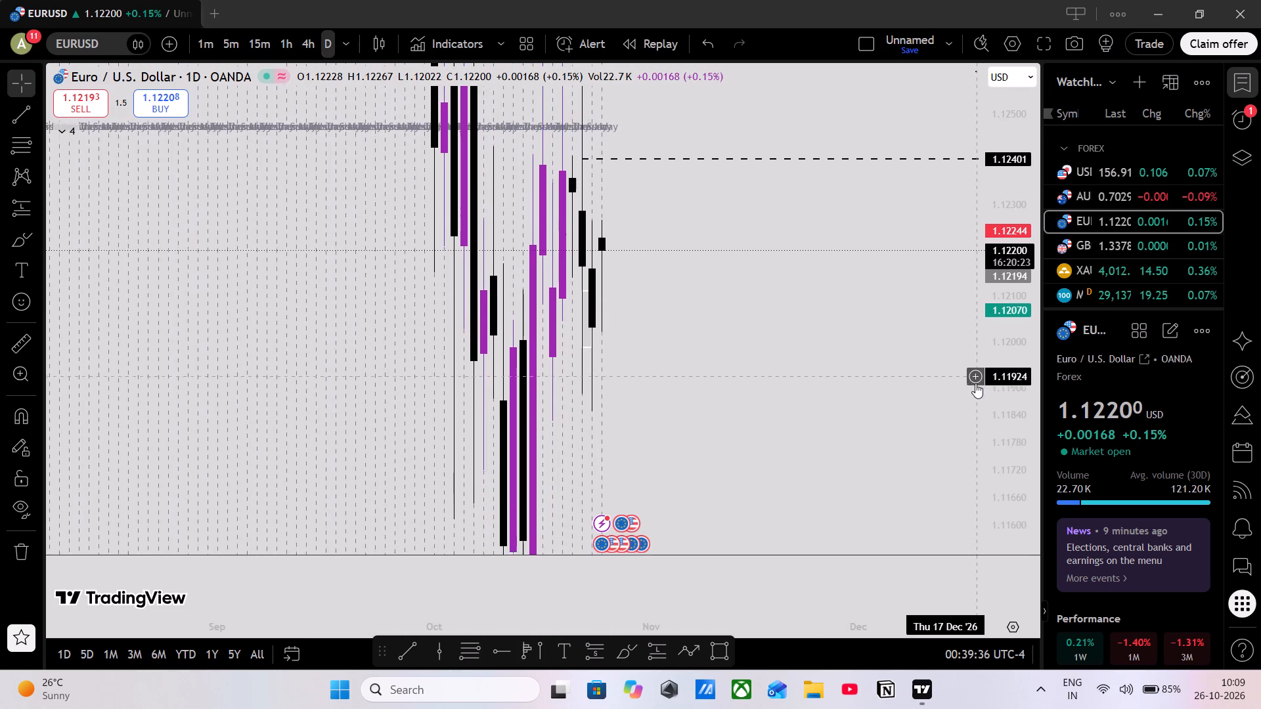
pyautogui.moveTo(975, 383); pyautogui.dragTo(974, 389)
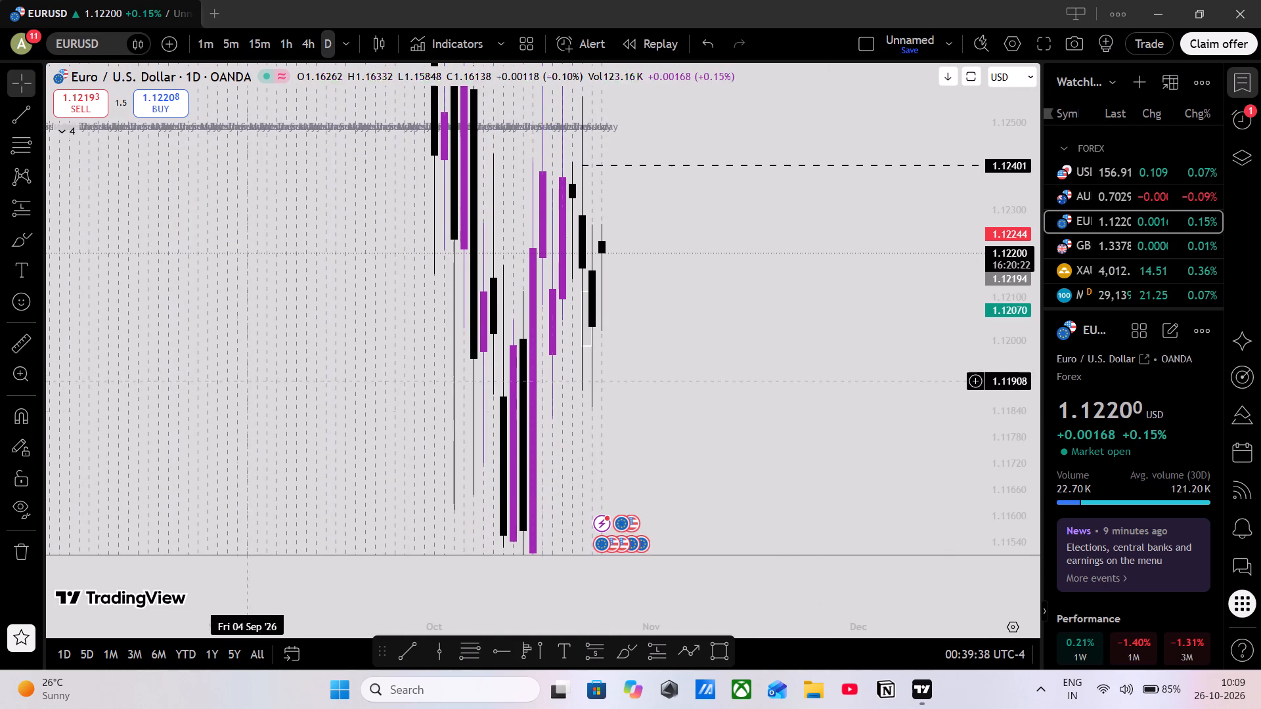
# Remove all existing drawings from the EURUSD chart.
pyautogui.click(5, 540)
pyautogui.click(103, 542)
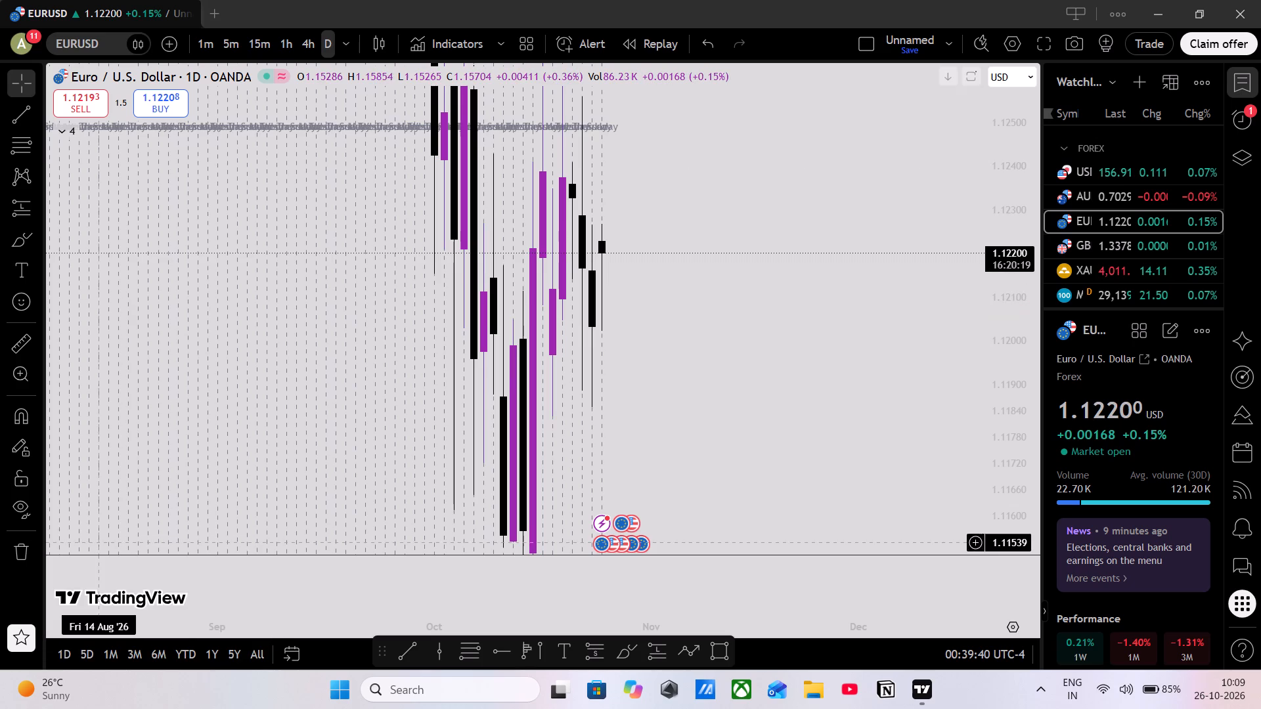
# Draw a horizontal ray from the low of the 23 Oct daily candle at about 1.11846 and apply the PDL template.
pyautogui.click(497, 655)
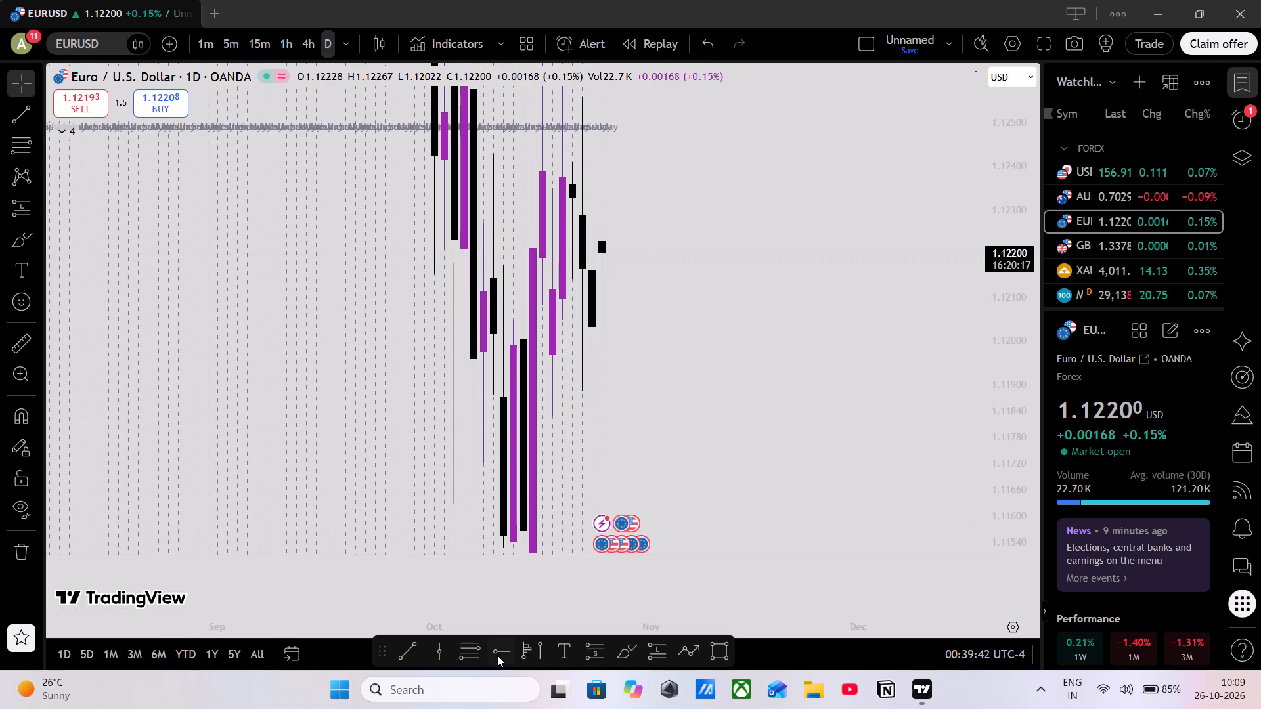
pyautogui.click(590, 407)
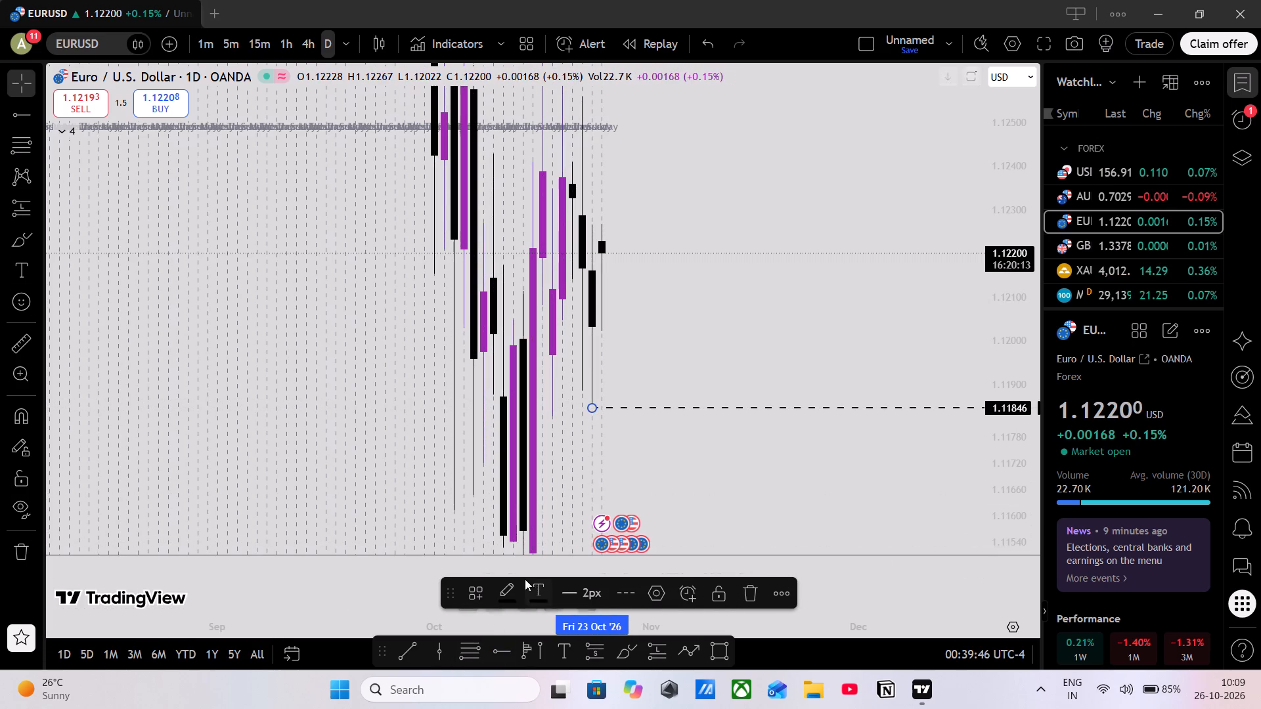
pyautogui.click(471, 590)
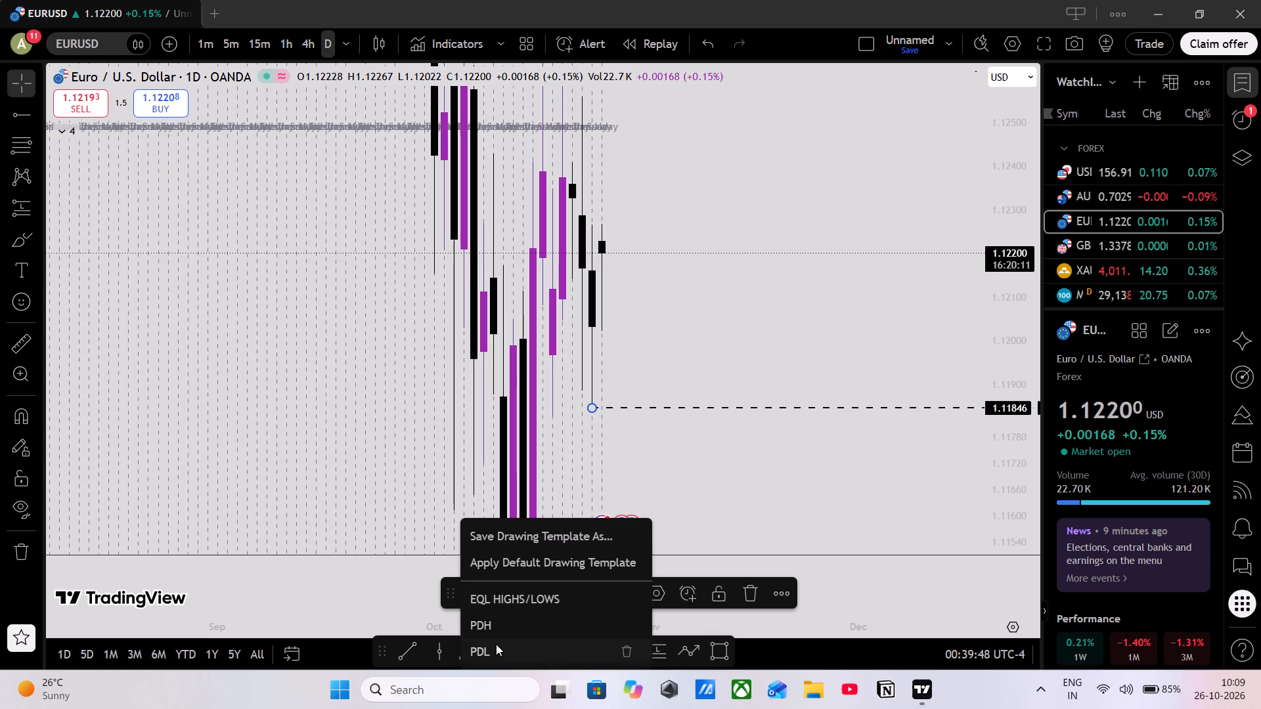
pyautogui.click(496, 644)
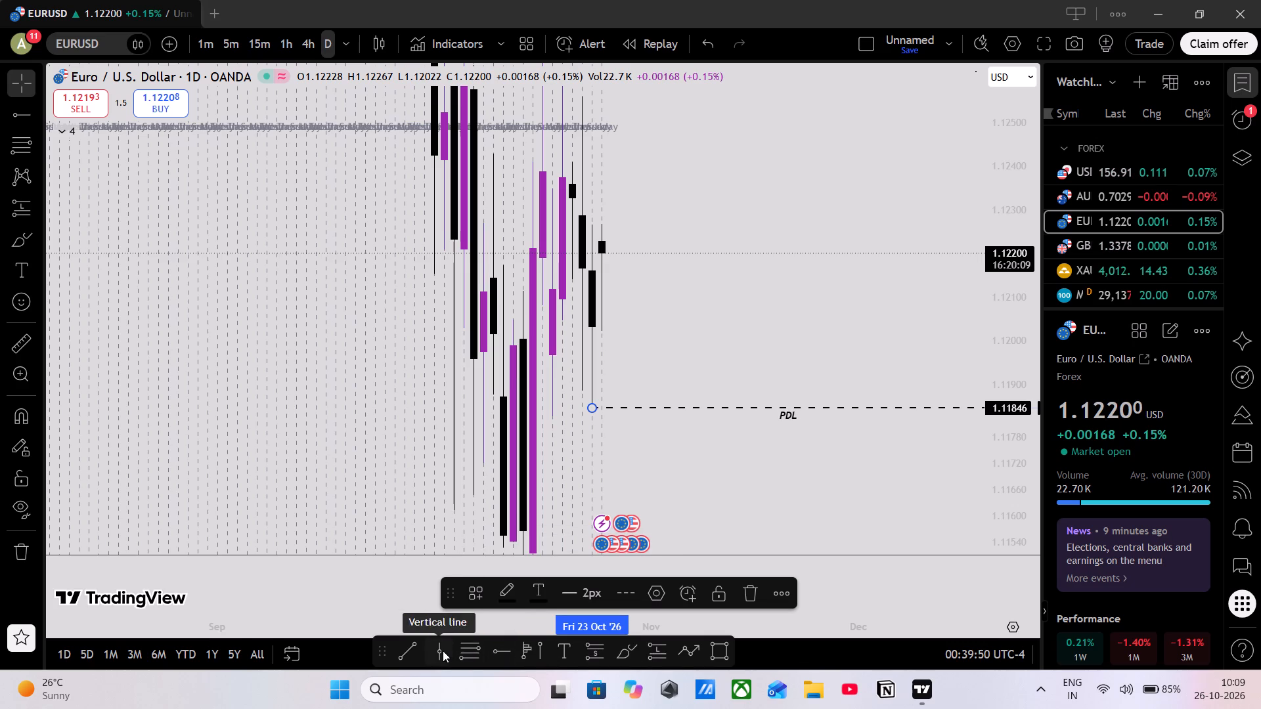
# Draw a horizontal ray from the high of the 23 Oct daily candle at about 1.12263 and apply the PDH template.
pyautogui.click(508, 655)
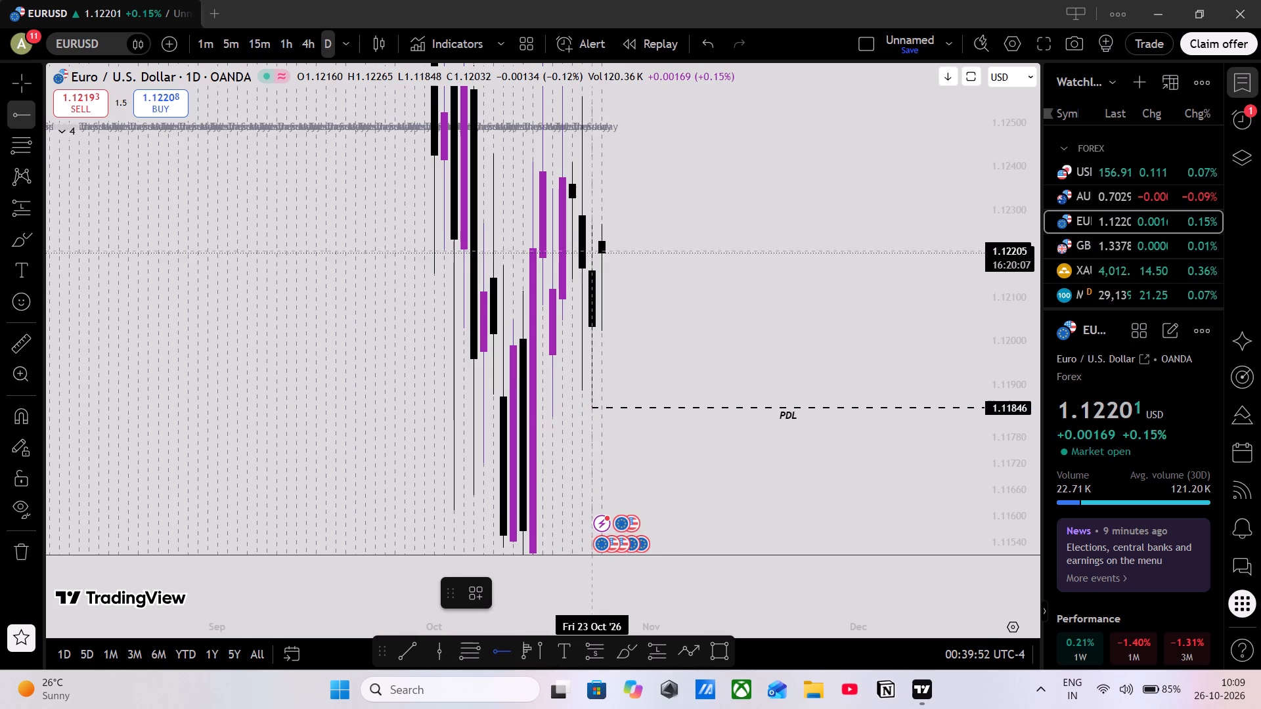
pyautogui.click(594, 225)
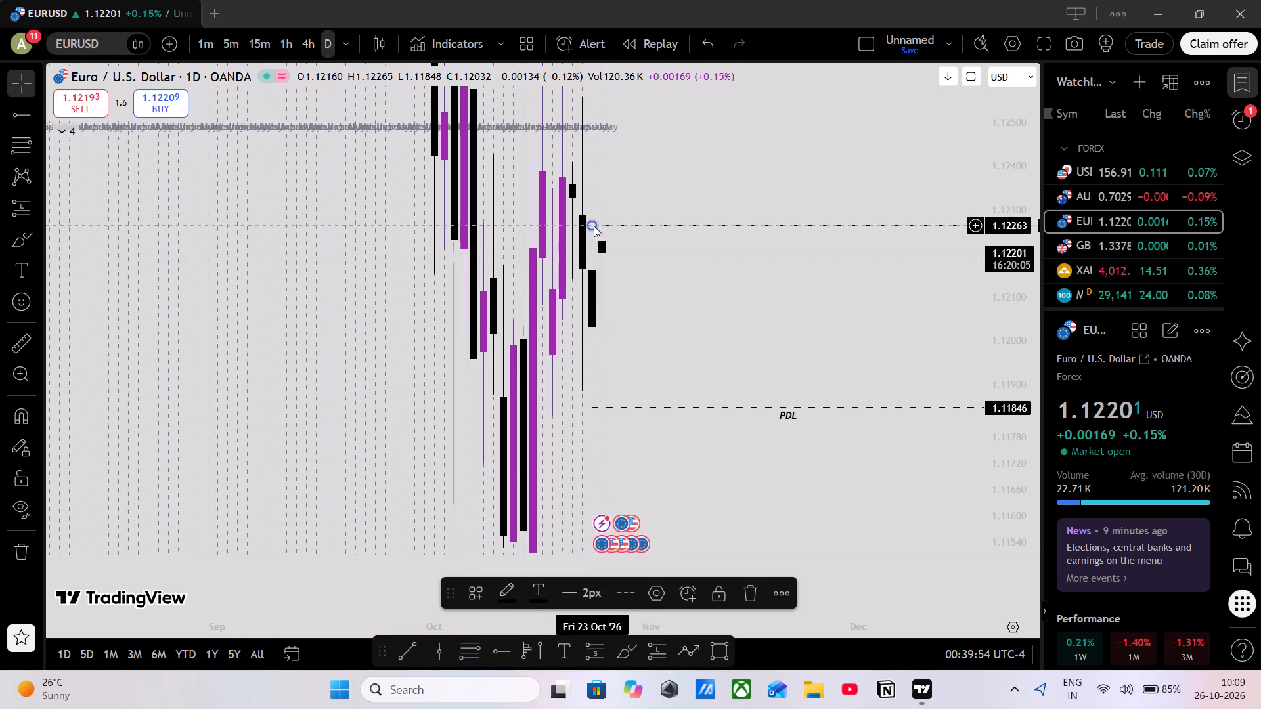
pyautogui.click(479, 598)
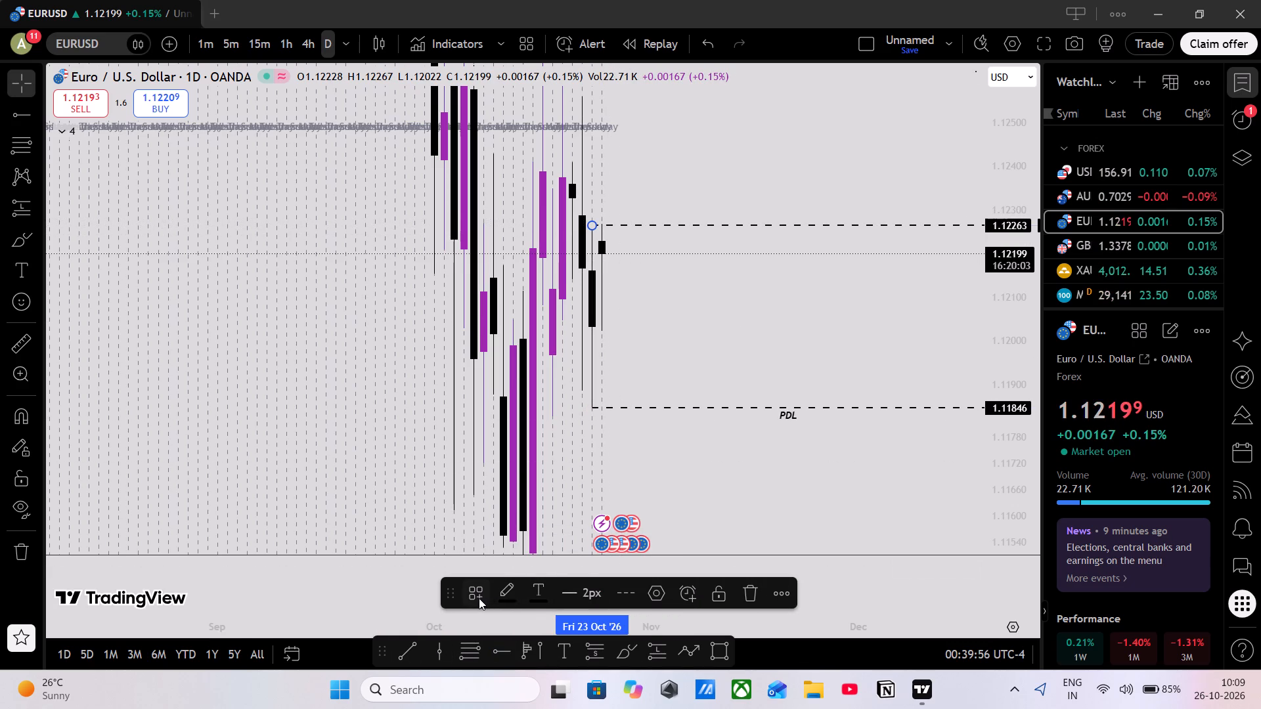
pyautogui.click(504, 626)
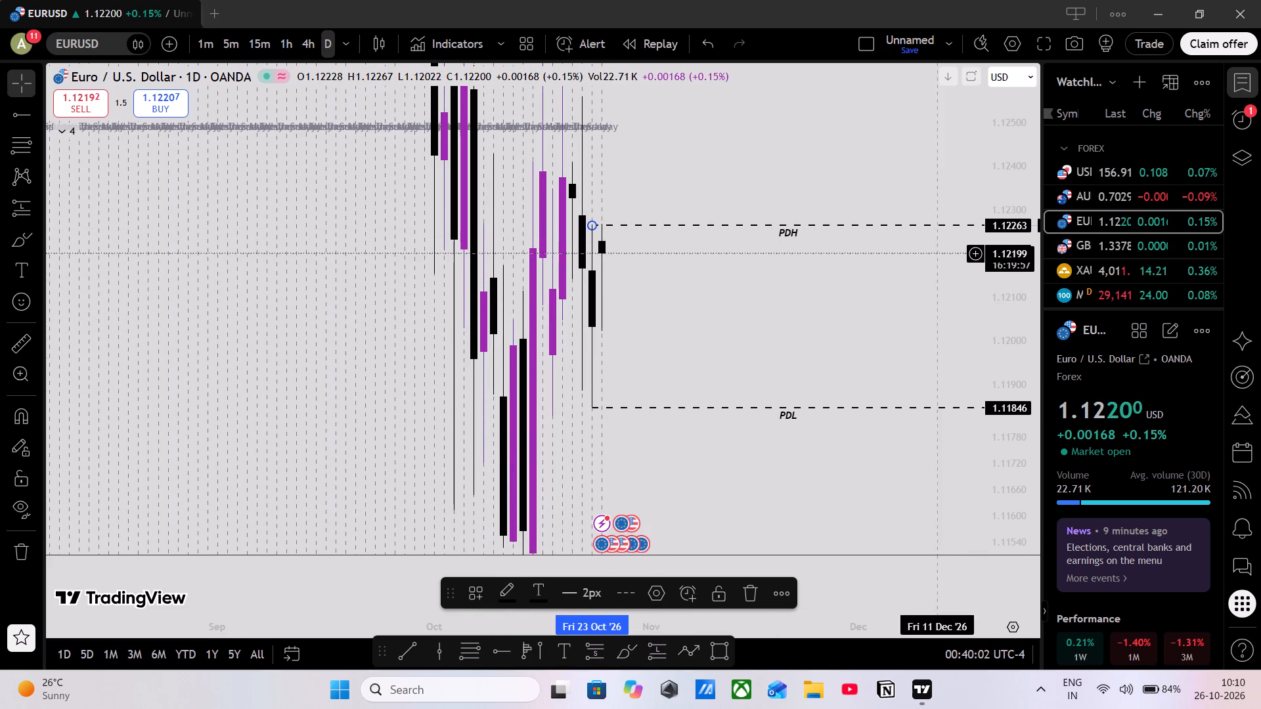
# Switch the chart to the 1-hour timeframe, framing the price action around the PDH line, and dismiss the advertisement.
pyautogui.moveTo(709, 210); pyautogui.dragTo(722, 321)
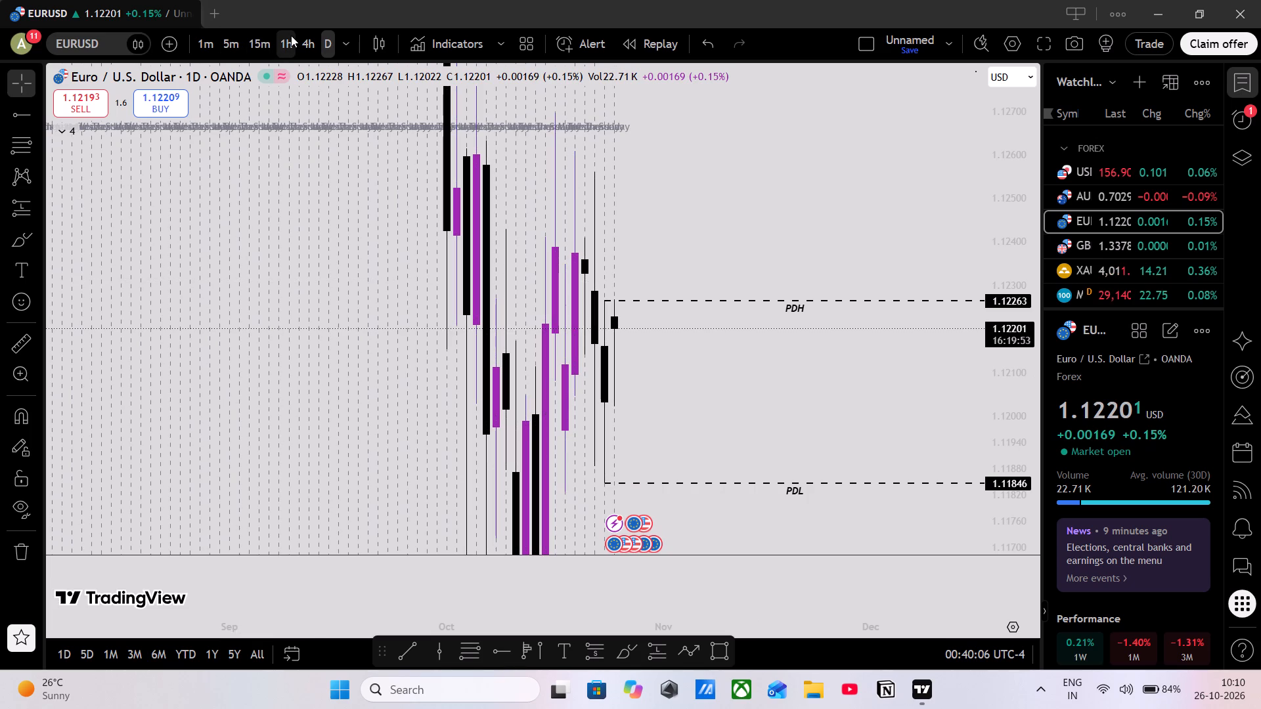
pyautogui.click(286, 38)
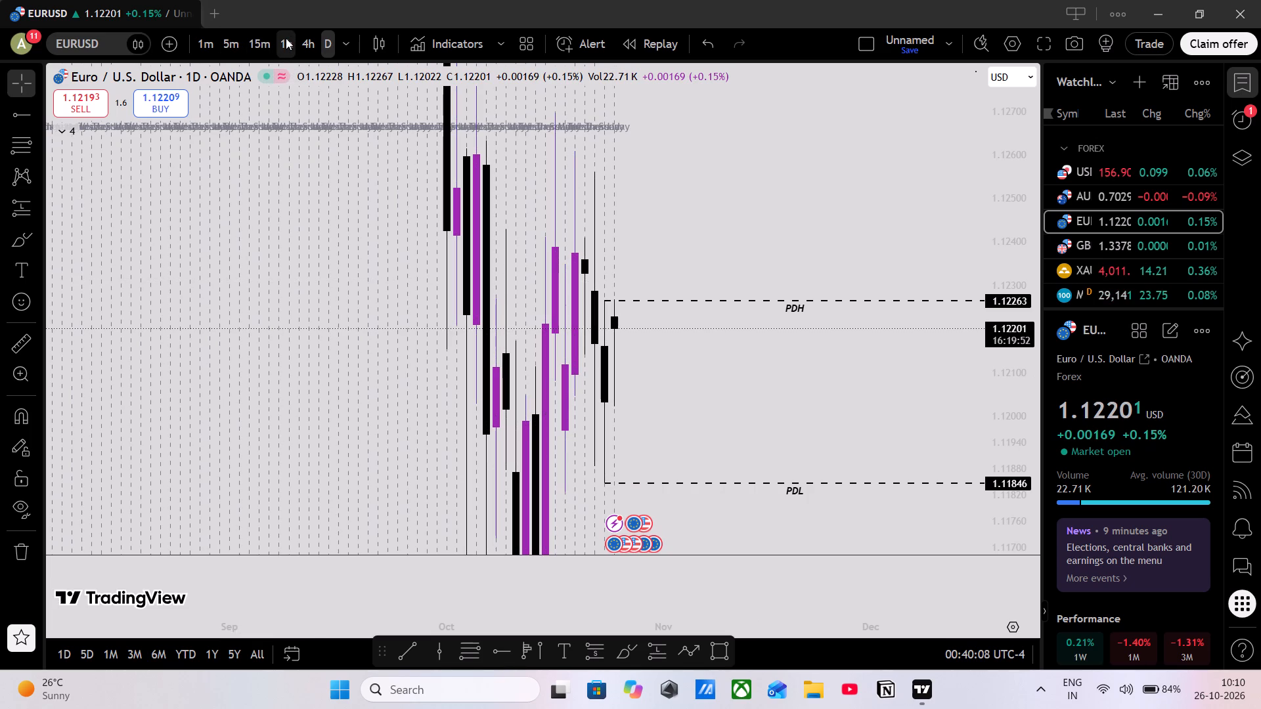
pyautogui.scroll(-5, 325, 179)
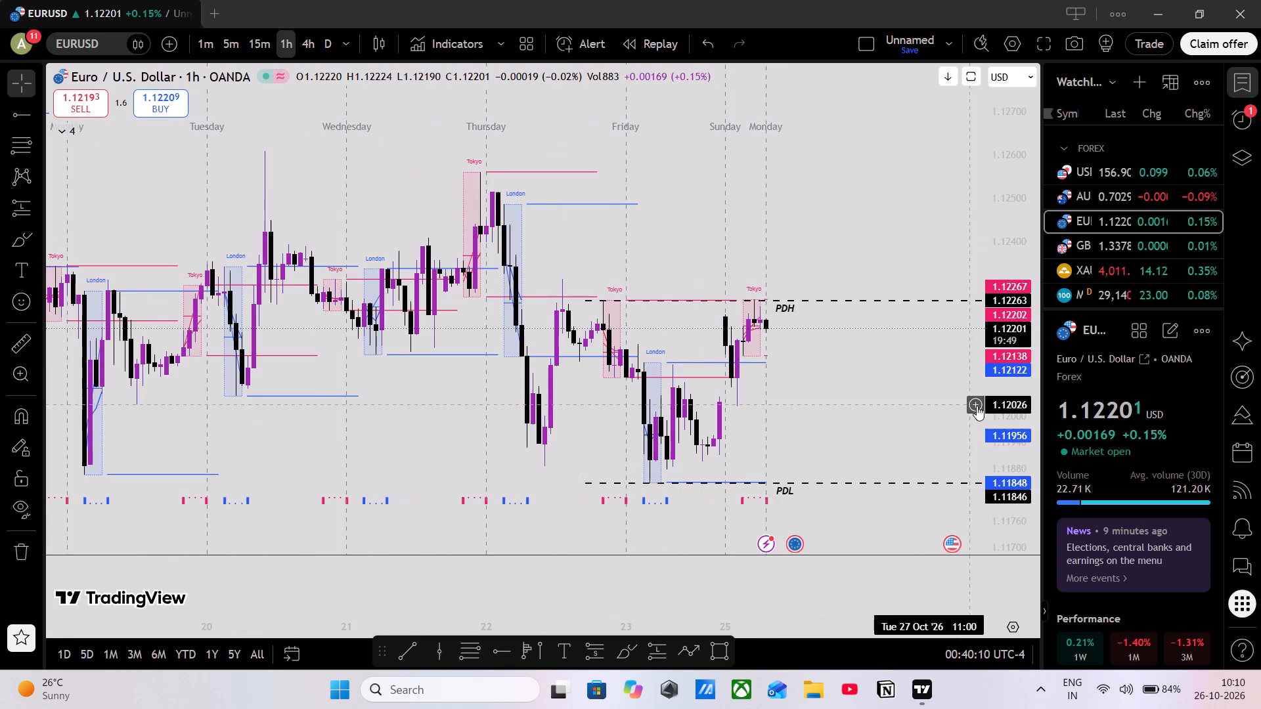
pyautogui.moveTo(1007, 402); pyautogui.dragTo(926, 0)
pyautogui.moveTo(862, 383); pyautogui.dragTo(854, 334)
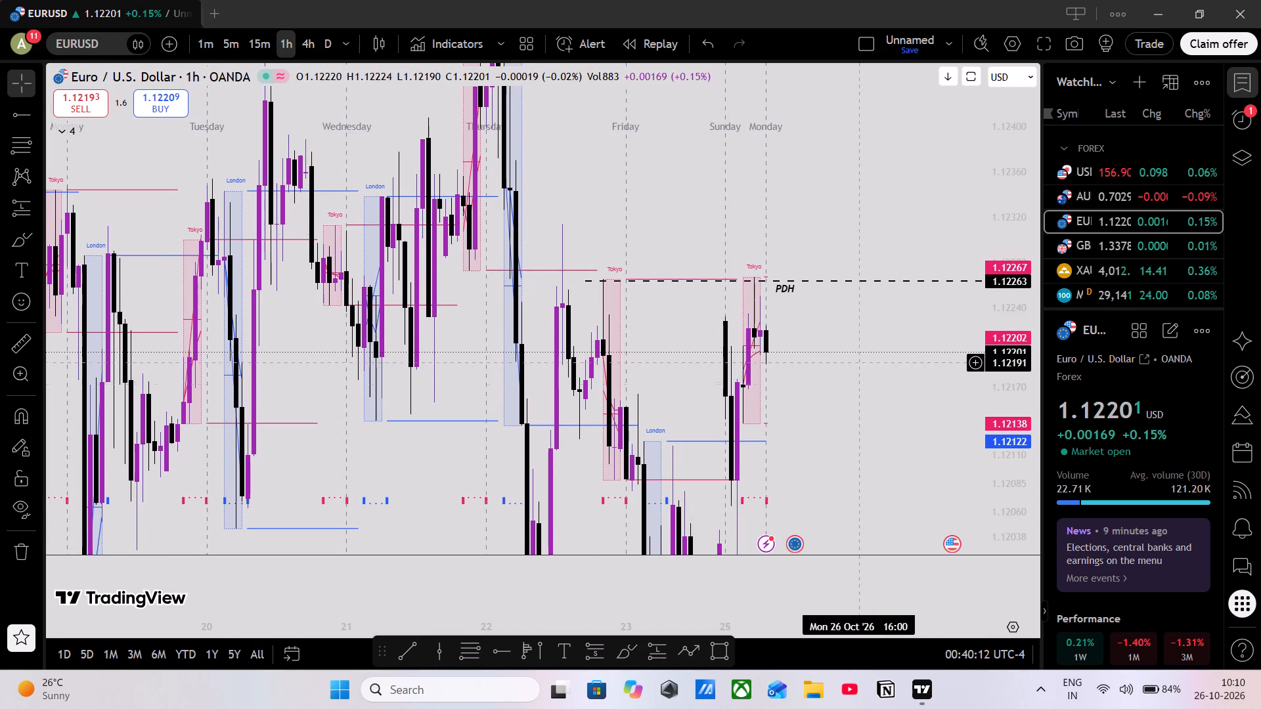
pyautogui.moveTo(854, 334); pyautogui.dragTo(778, 223)
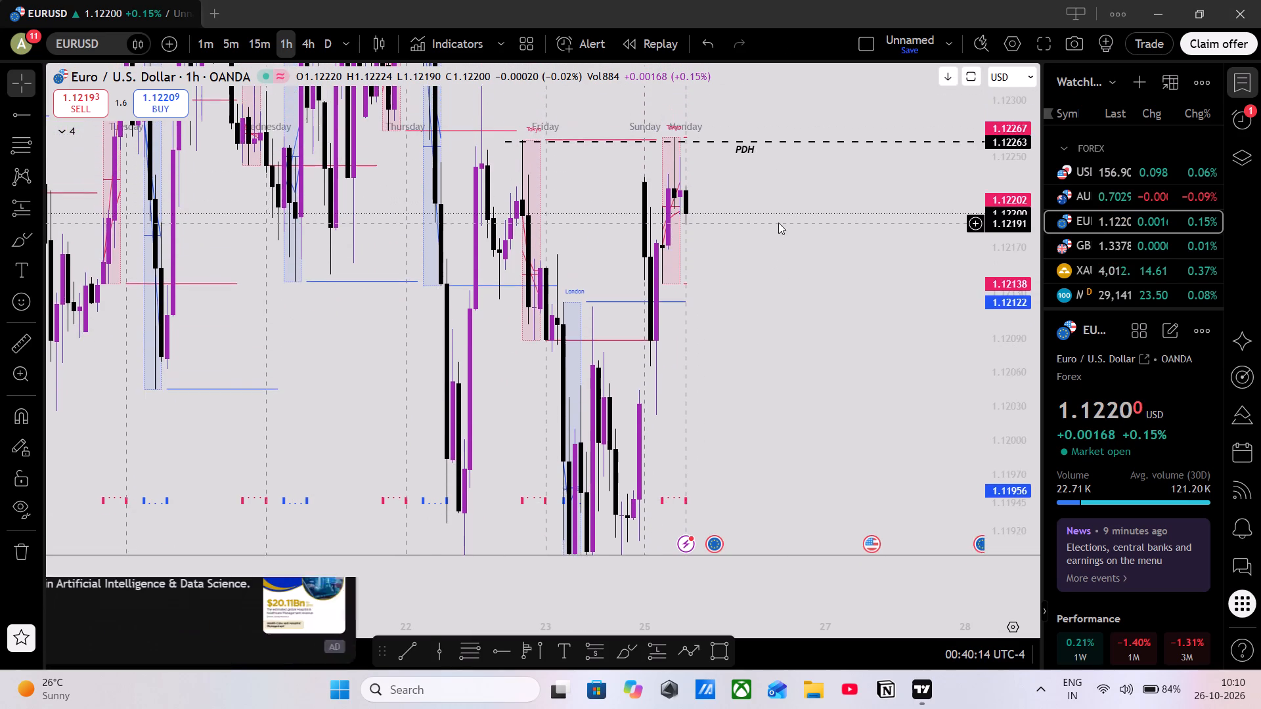
pyautogui.moveTo(778, 223); pyautogui.dragTo(793, 303)
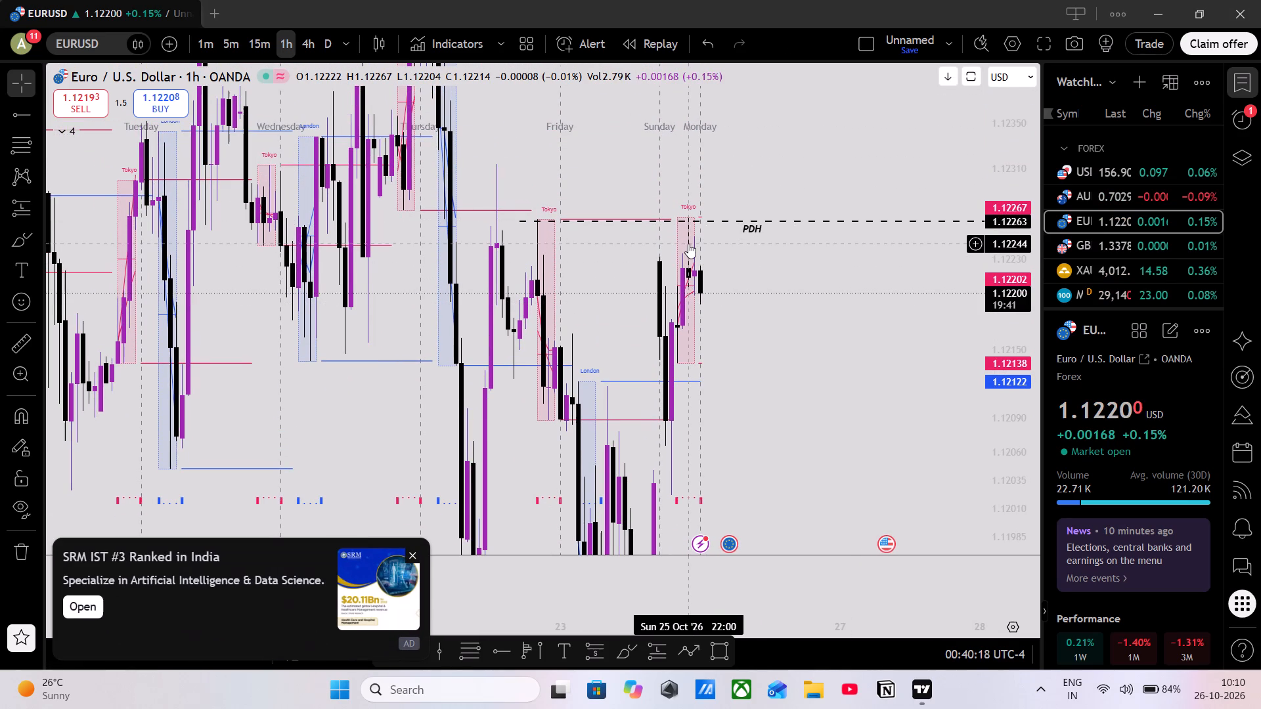
pyautogui.moveTo(643, 191); pyautogui.dragTo(631, 284)
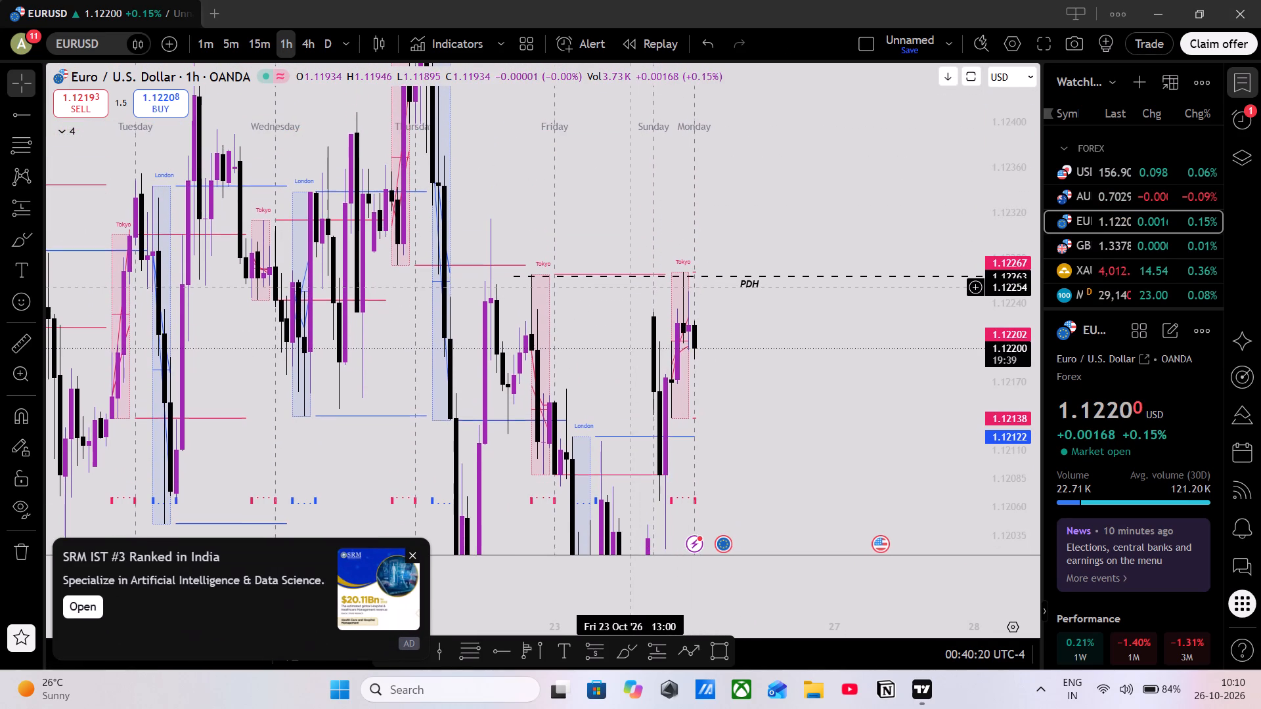
pyautogui.moveTo(631, 284); pyautogui.dragTo(637, 253)
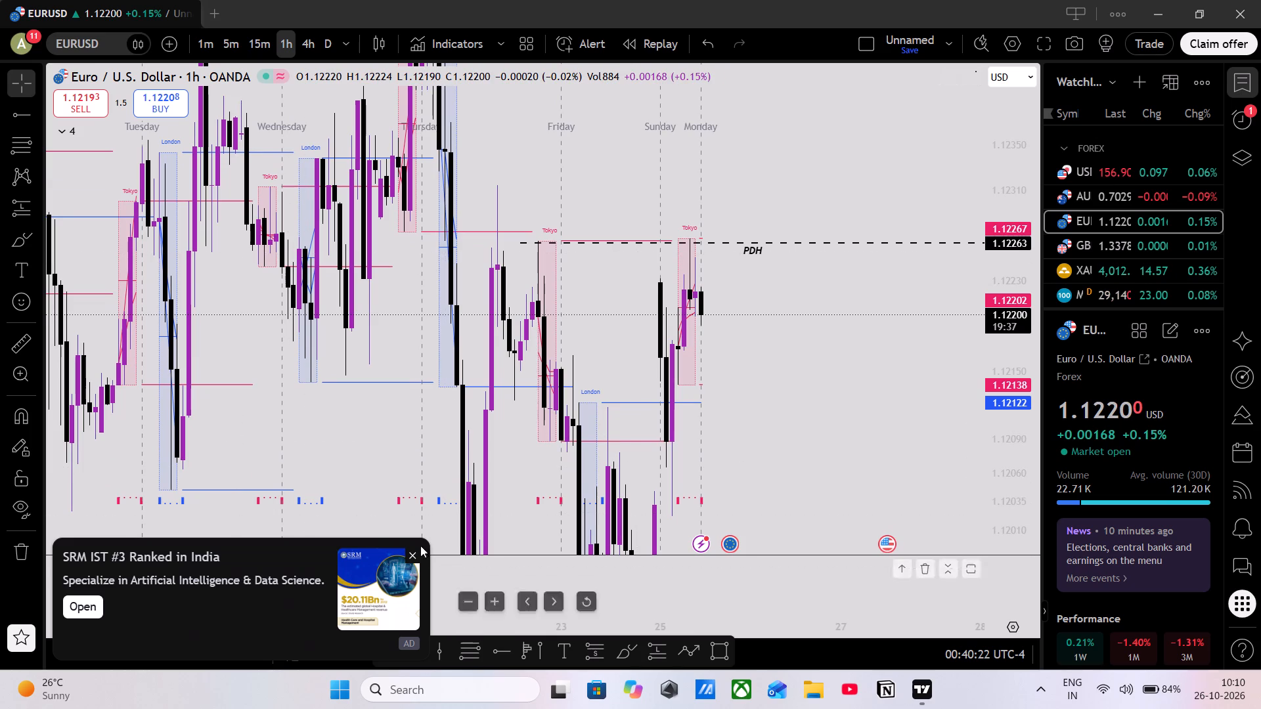
pyautogui.click(410, 551)
# Draw a rectangle from 22 Oct 04:00 to 26 Oct 17:00 between about 1.12264 and 1.12245, and apply the 1H FVG template.
pyautogui.click(713, 650)
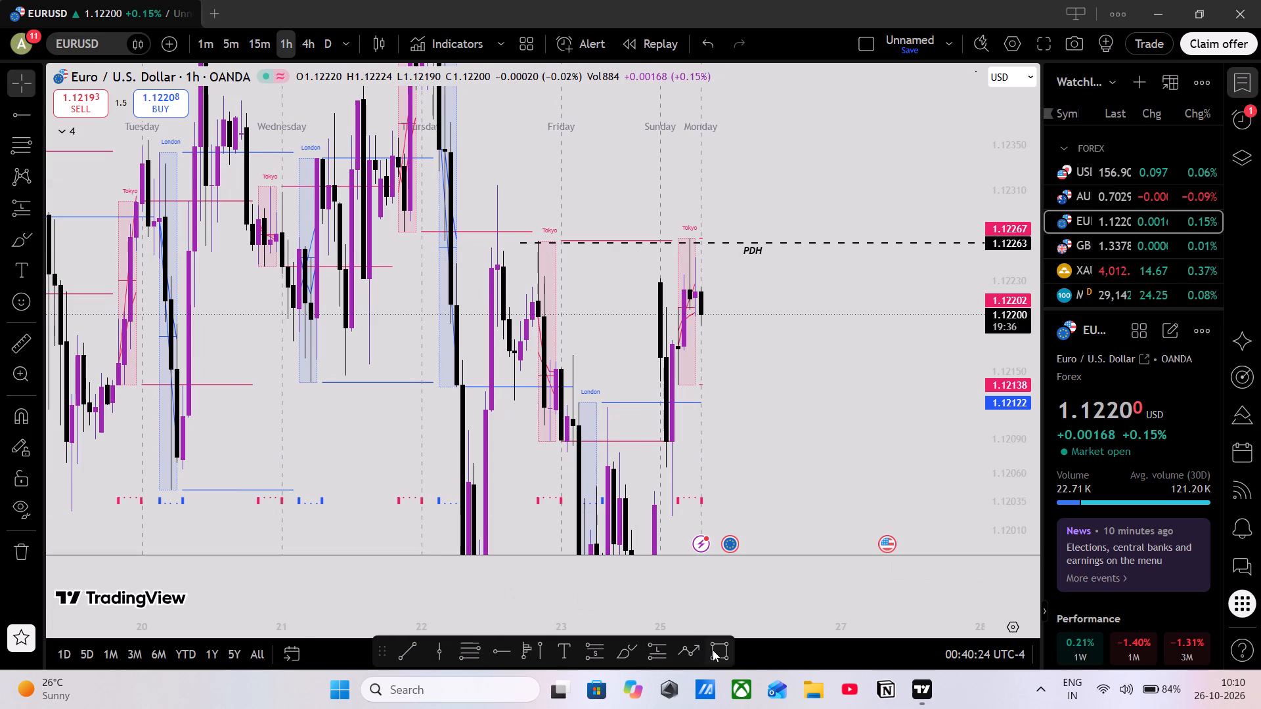
pyautogui.click(445, 242)
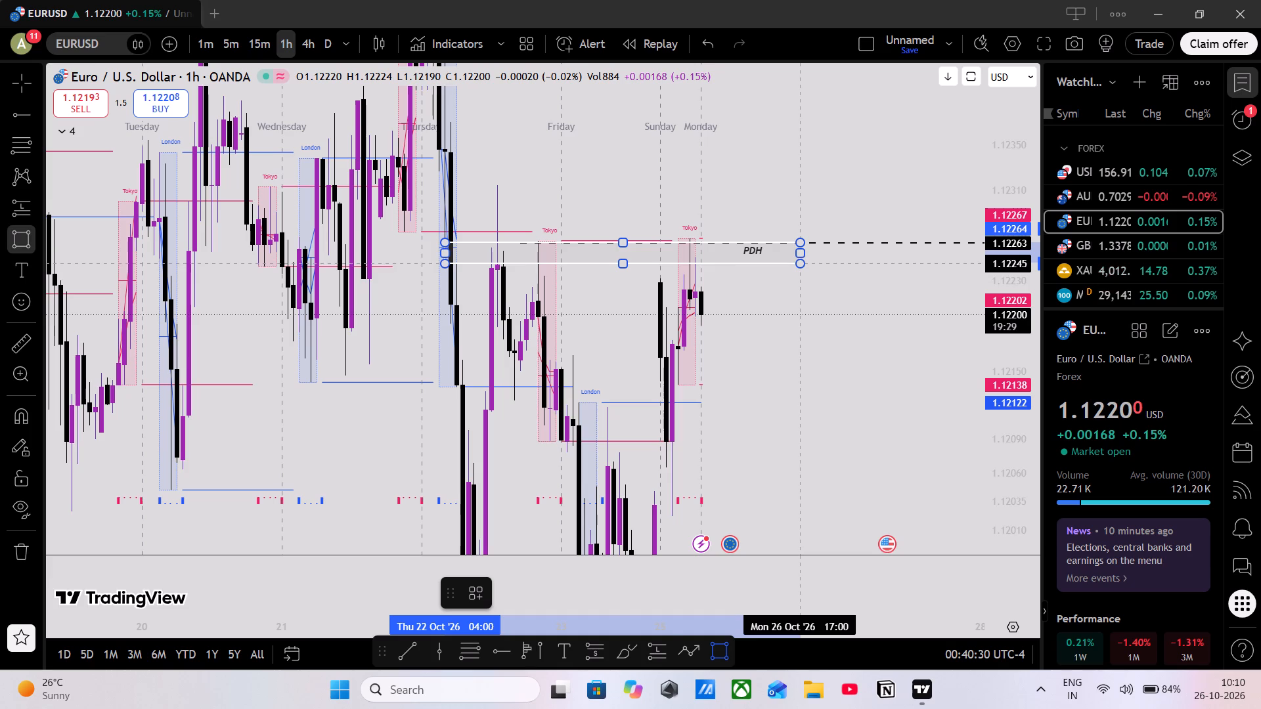
pyautogui.click(801, 263)
pyautogui.click(481, 582)
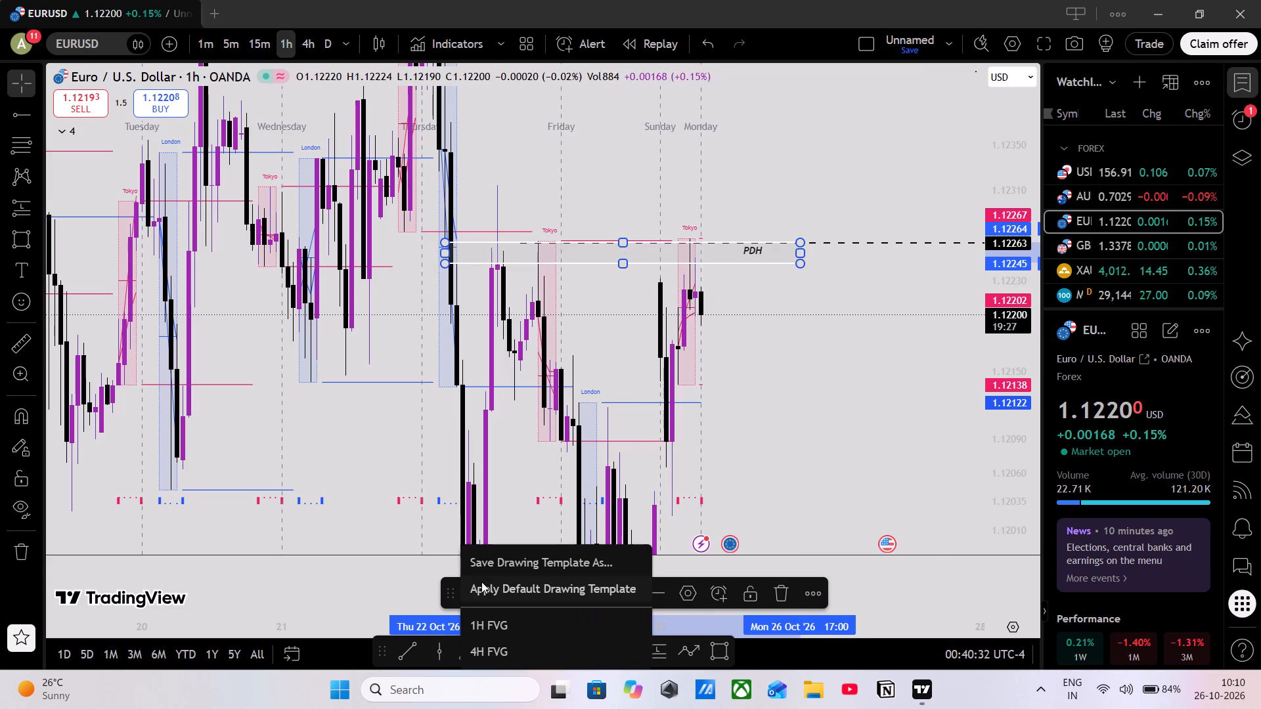
pyautogui.click(494, 618)
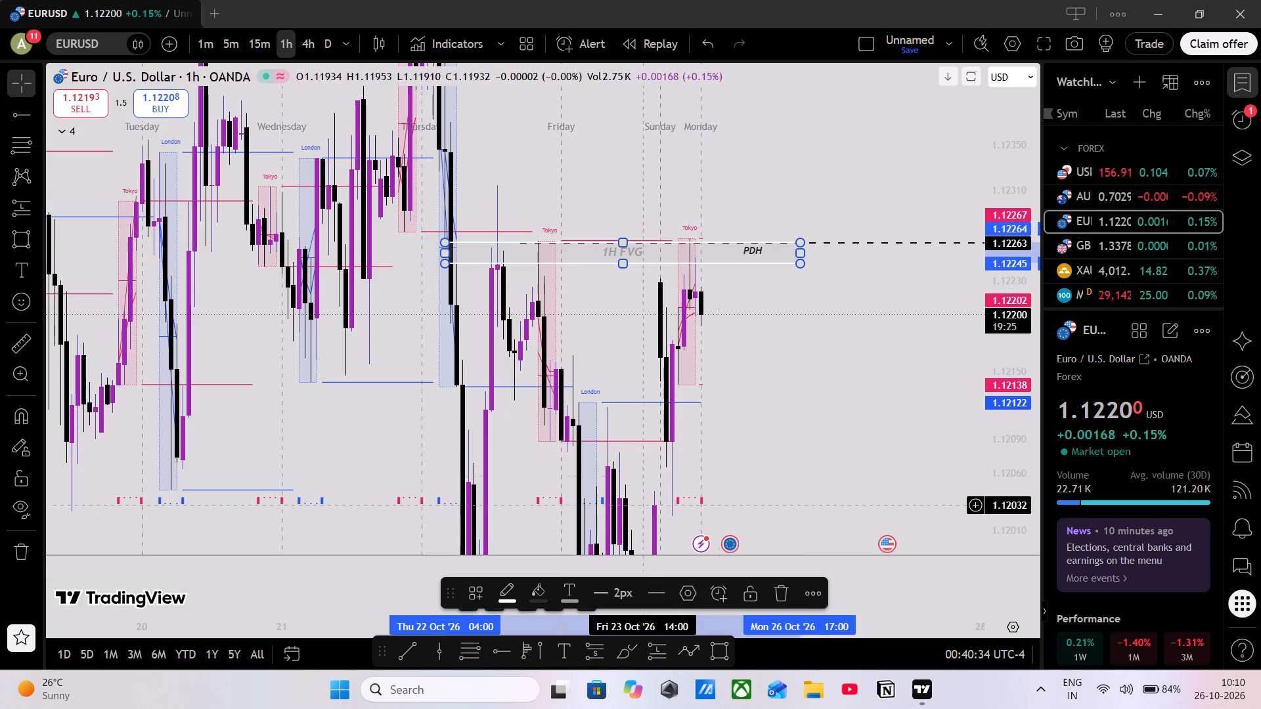
pyautogui.moveTo(797, 389); pyautogui.dragTo(797, 396)
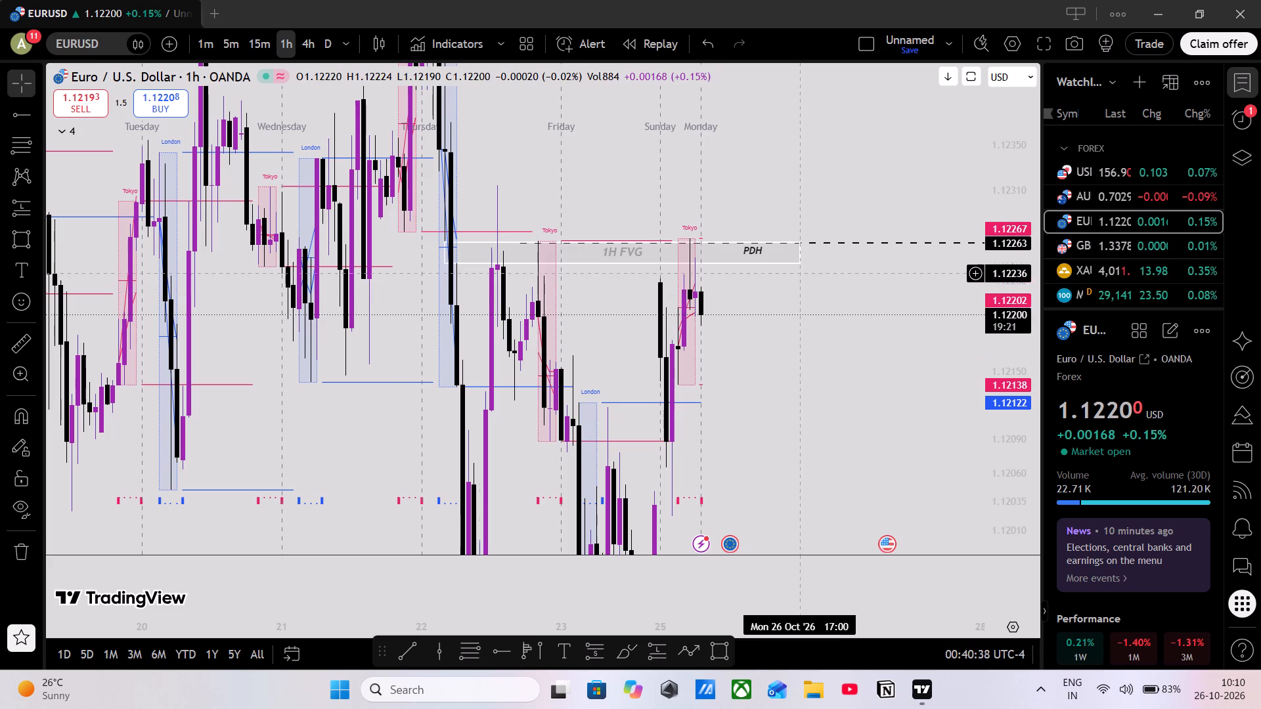
# Switch the chart to the 5-minute timeframe with the Tokyo session and latest candles in view.
pyautogui.click(239, 49)
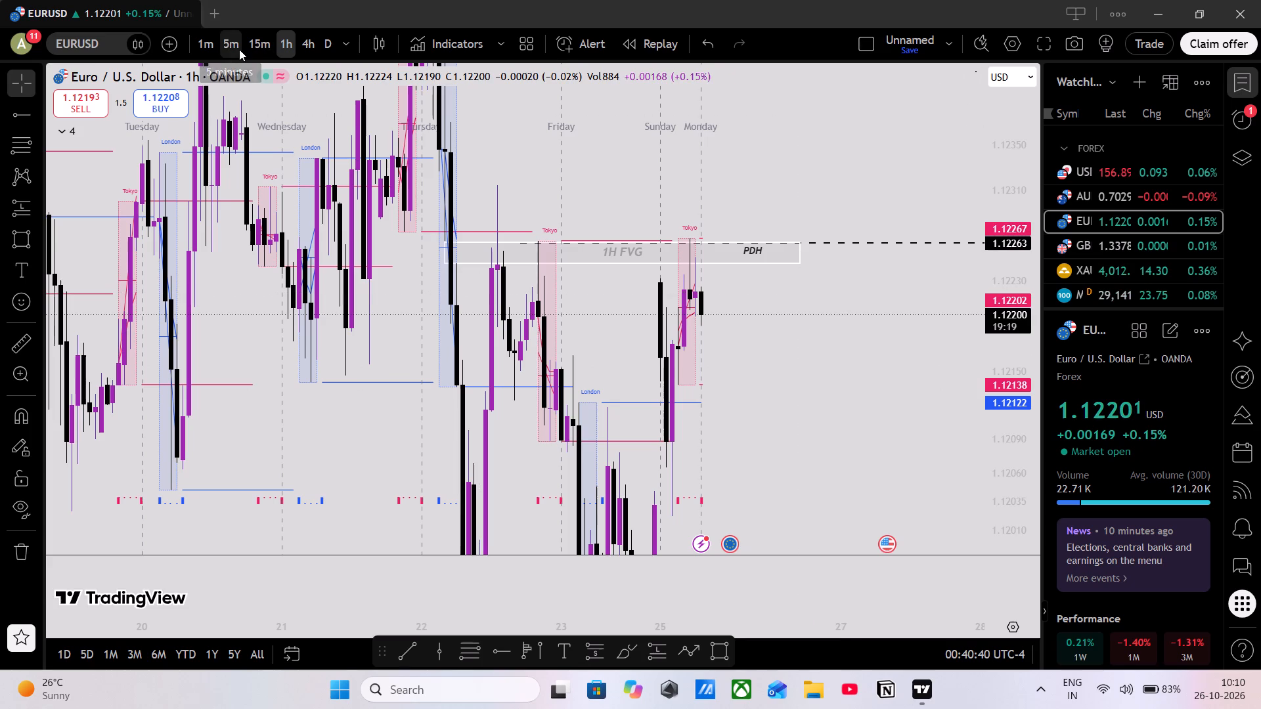
pyautogui.scroll(-7, 308, 106)
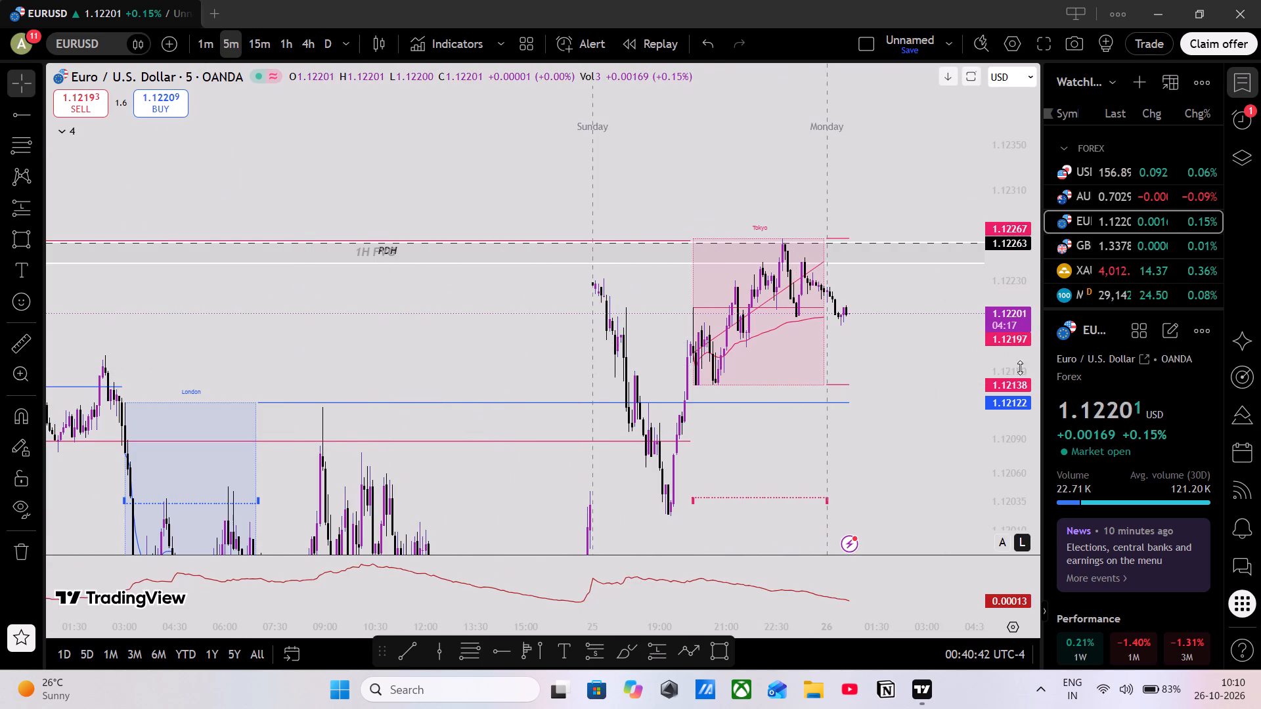
pyautogui.moveTo(1013, 331); pyautogui.dragTo(954, 35)
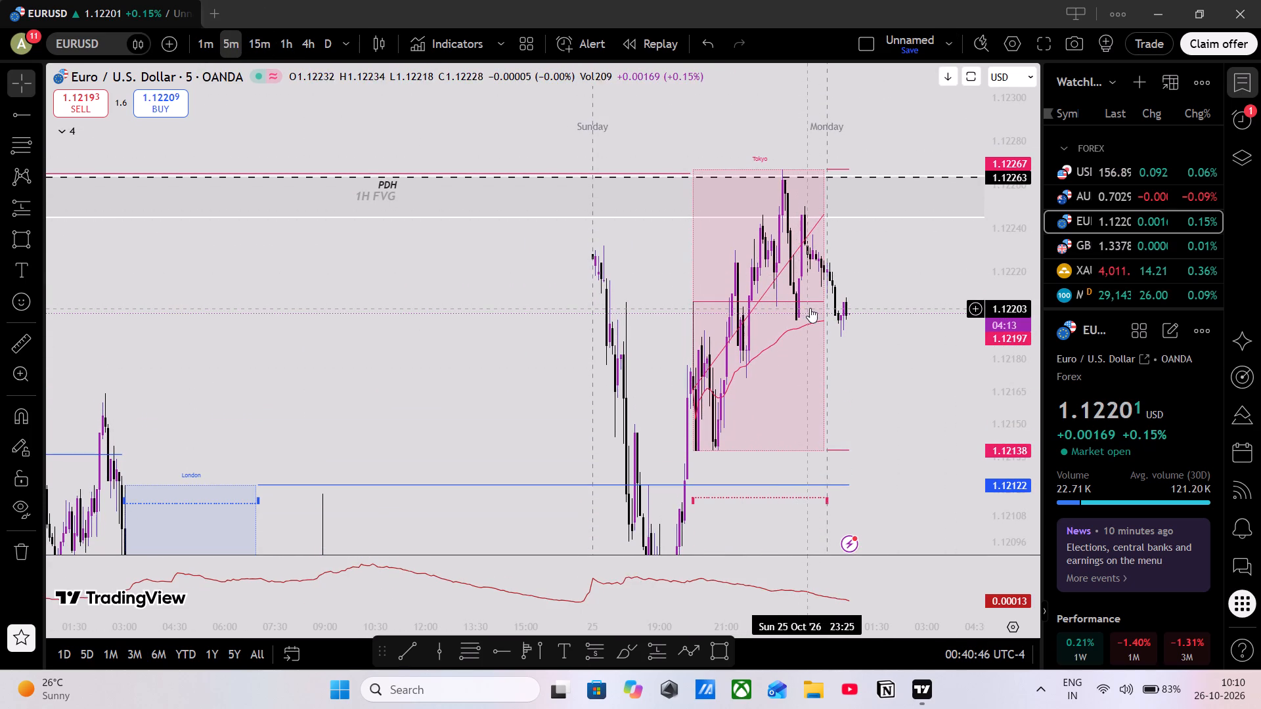
pyautogui.moveTo(850, 284); pyautogui.dragTo(678, 274)
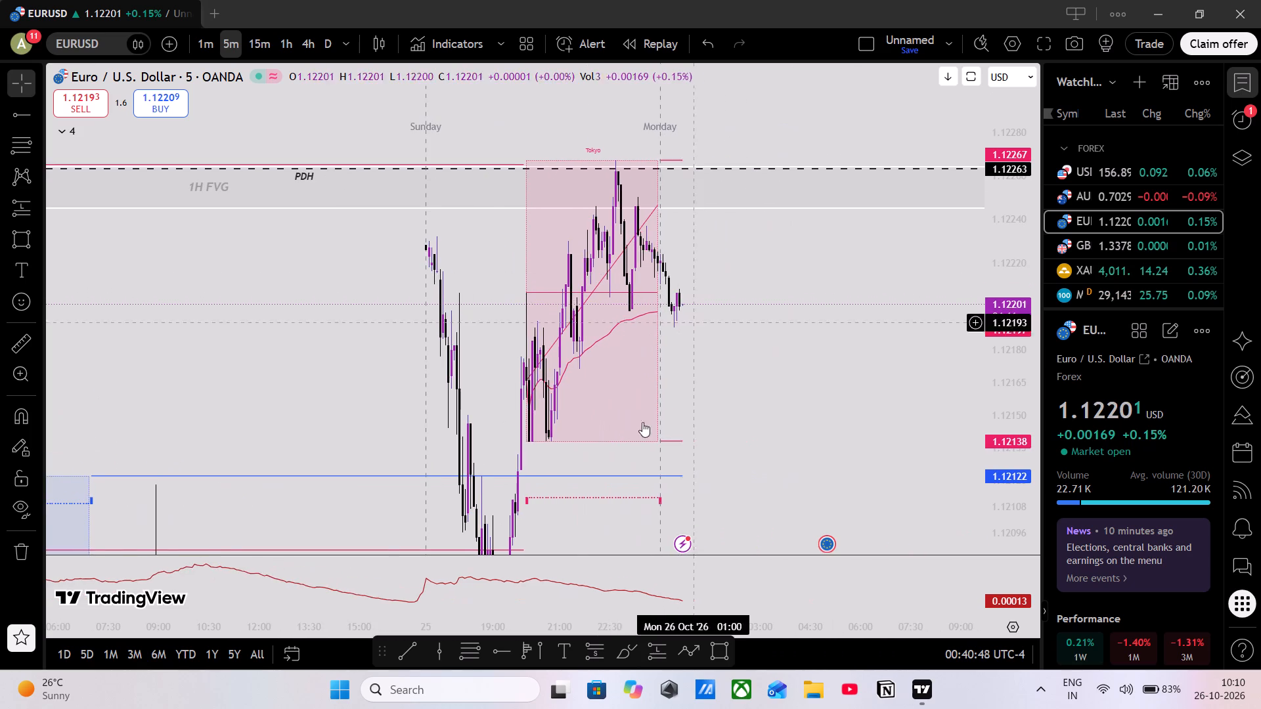
# Draw a horizontal trend line at about 1.12199 from the 25 Oct 23:10 swing low to 26 Oct 04:15.
pyautogui.click(407, 656)
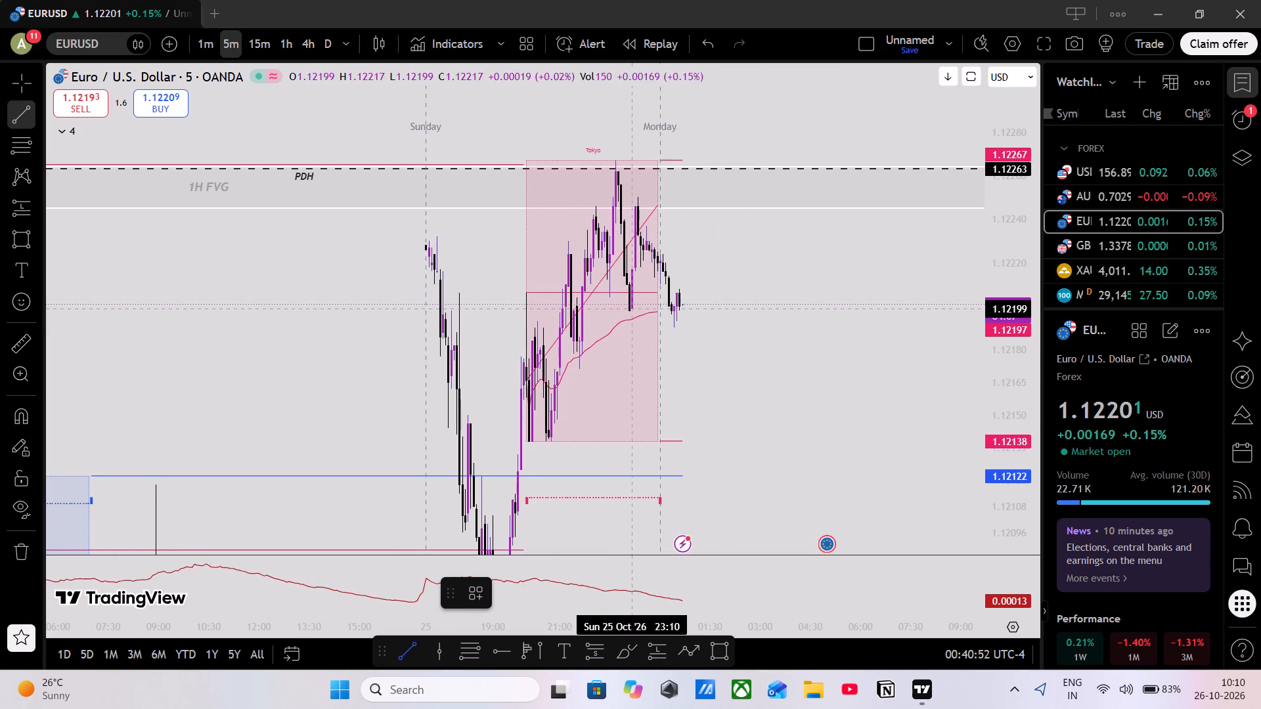
pyautogui.click(632, 308)
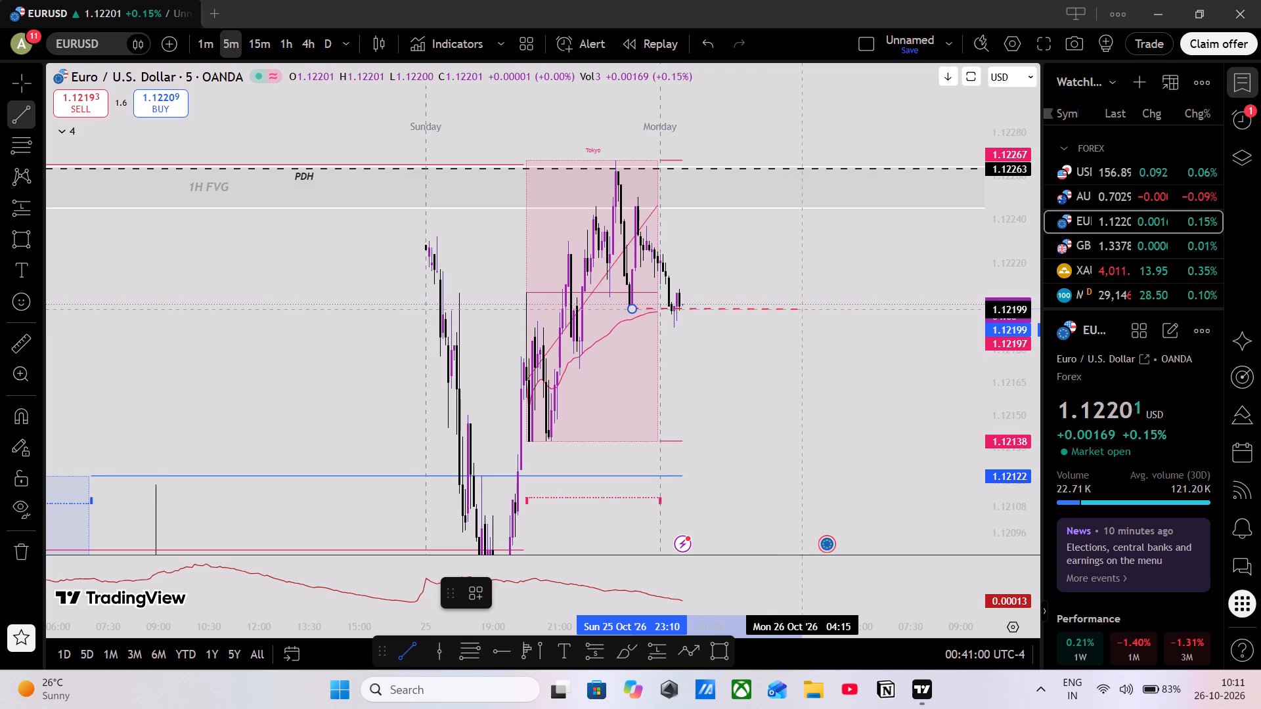
pyautogui.click(801, 309)
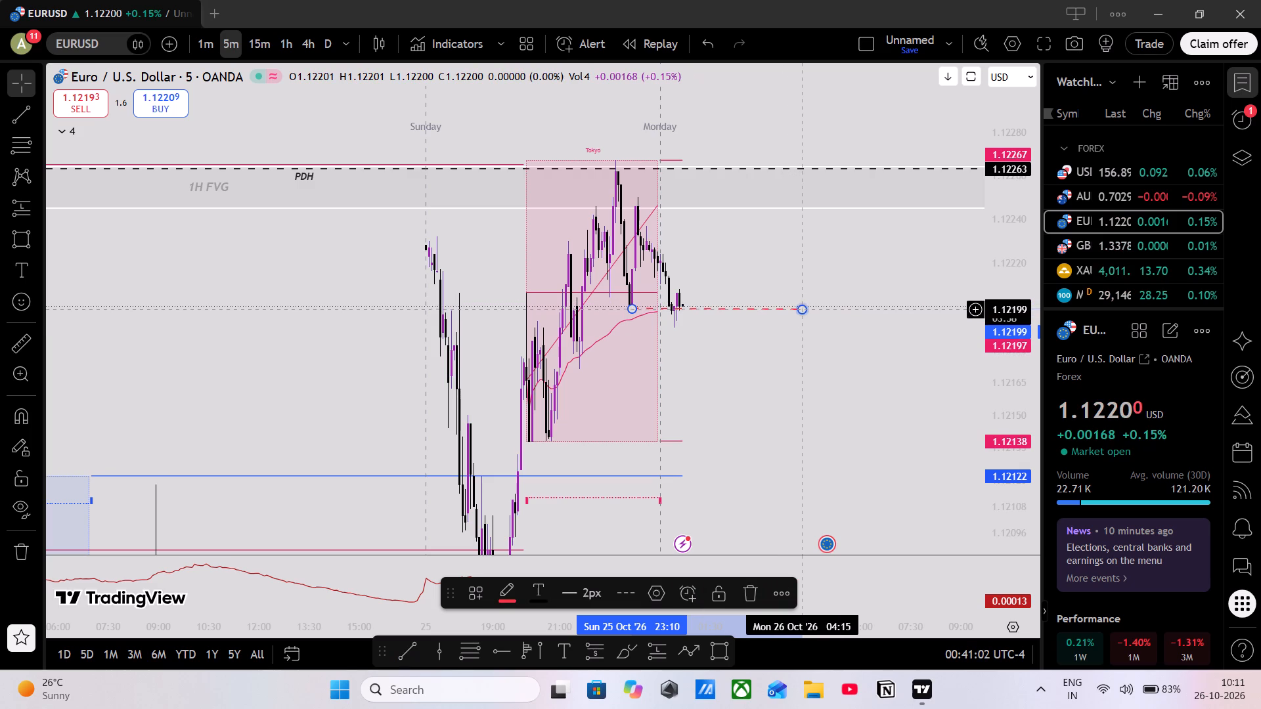
pyautogui.click(802, 261)
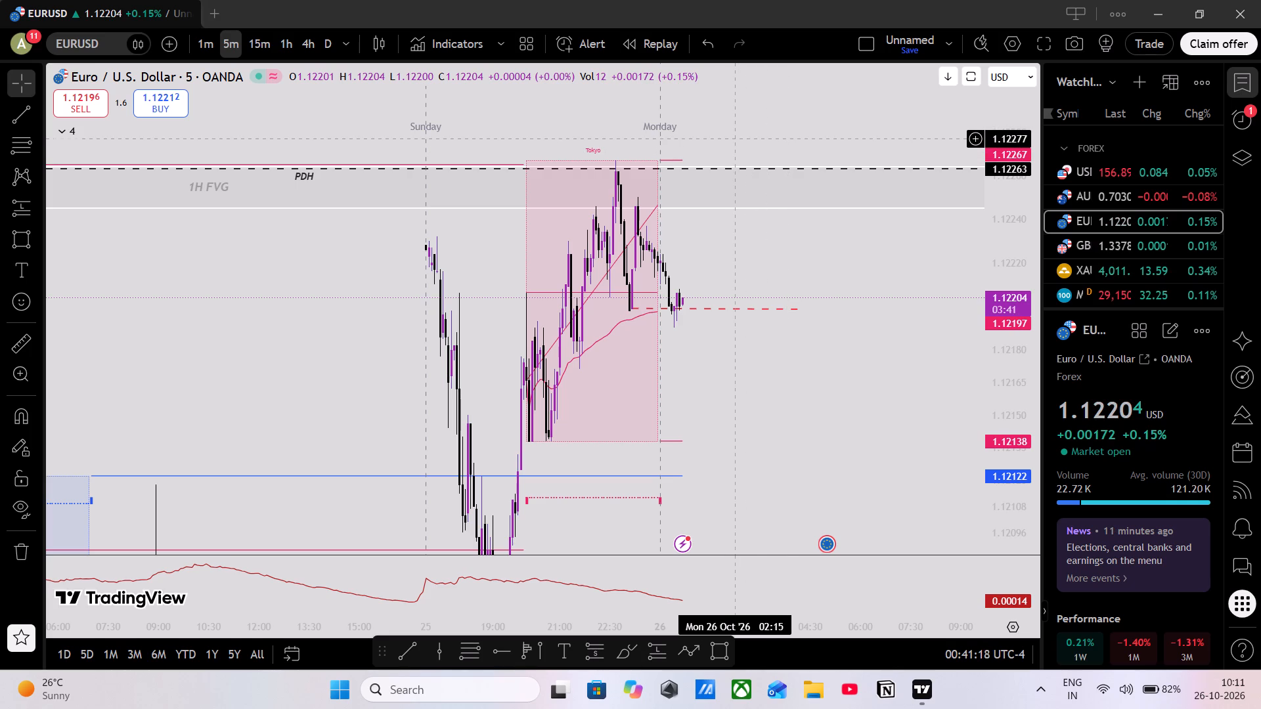
# Add the 3-minute interval to the favourites and switch the EURUSD chart to it, fitting the price scale around the Tokyo session.
pyautogui.click(343, 49)
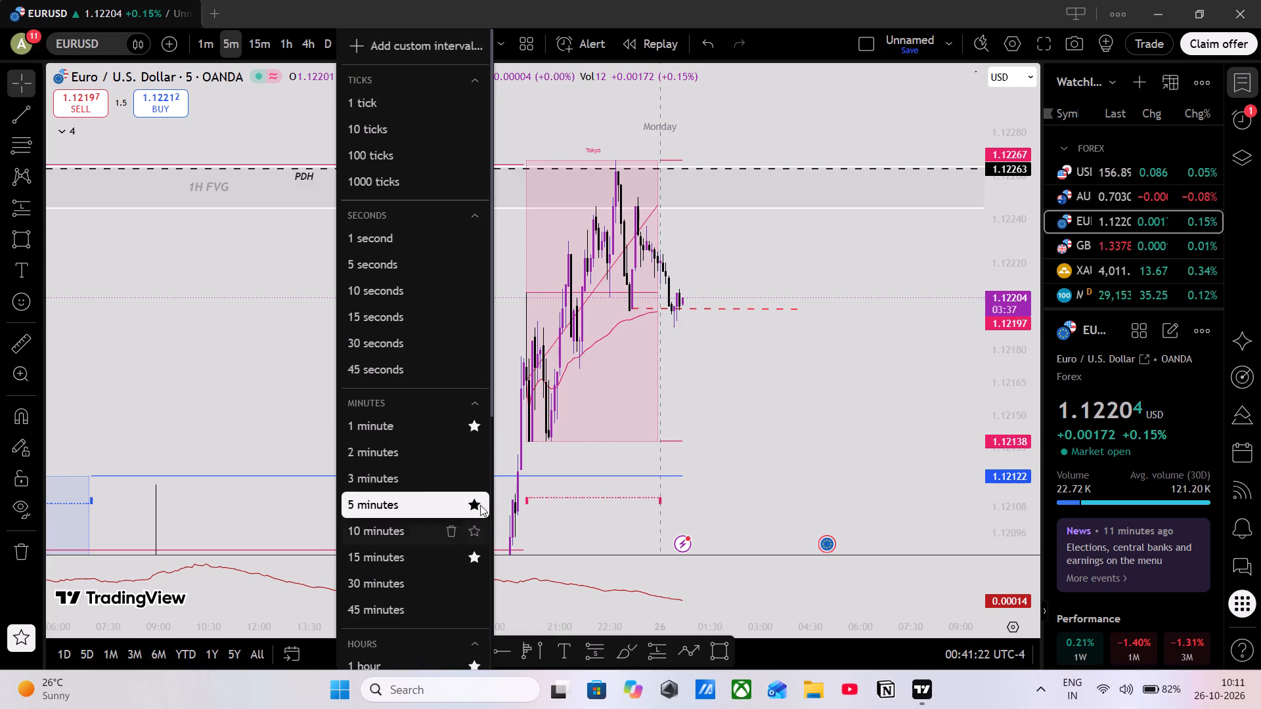
pyautogui.click(466, 479)
pyautogui.click(432, 479)
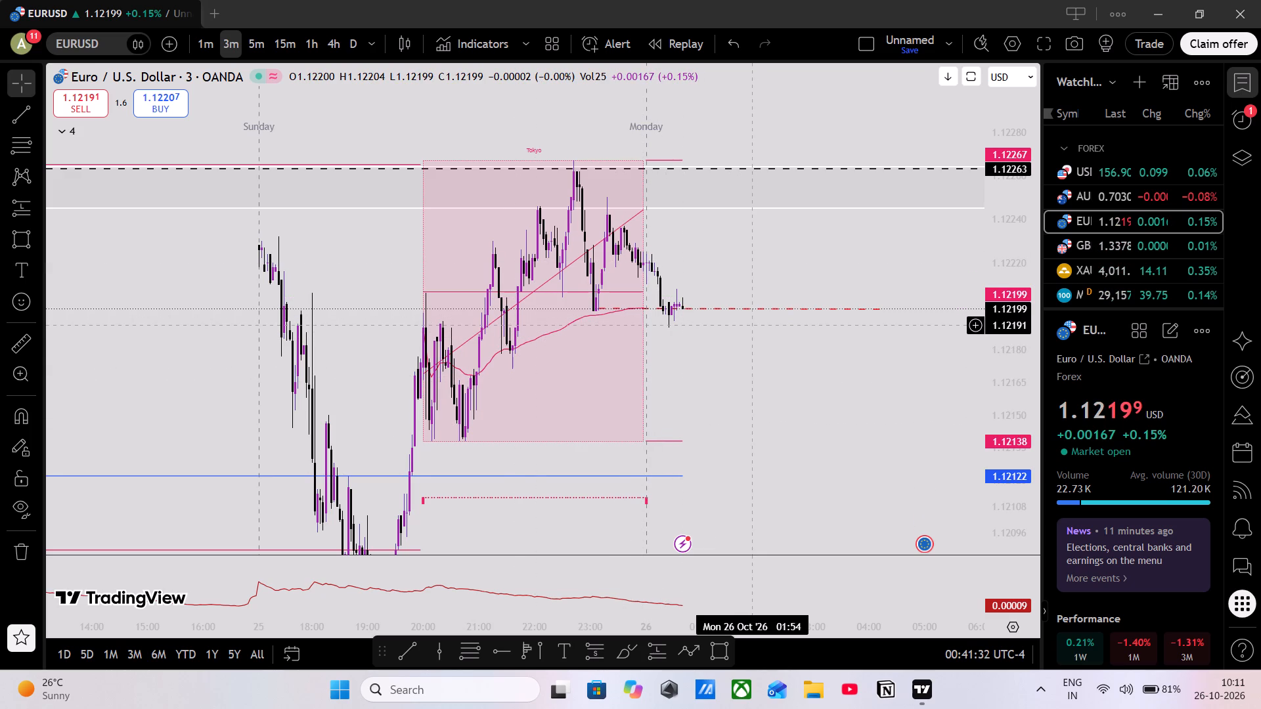
pyautogui.moveTo(1010, 424); pyautogui.dragTo(1055, 195)
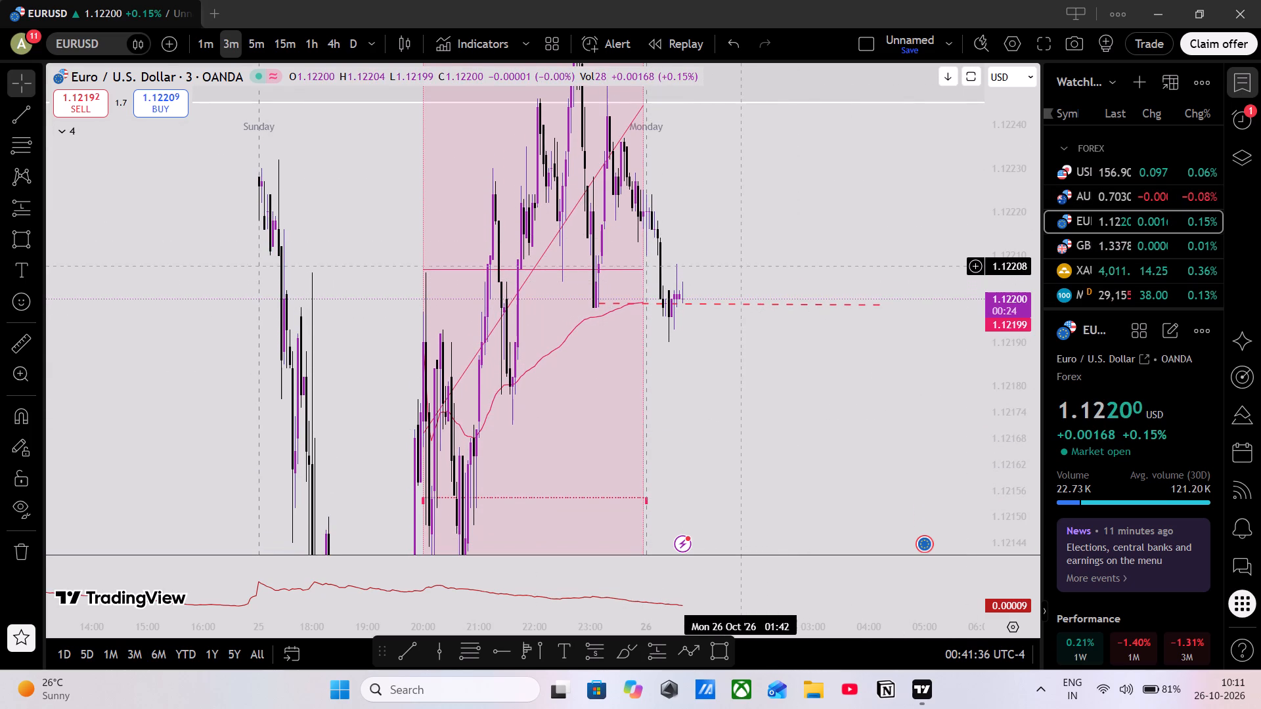
pyautogui.moveTo(1015, 132); pyautogui.dragTo(1029, 339)
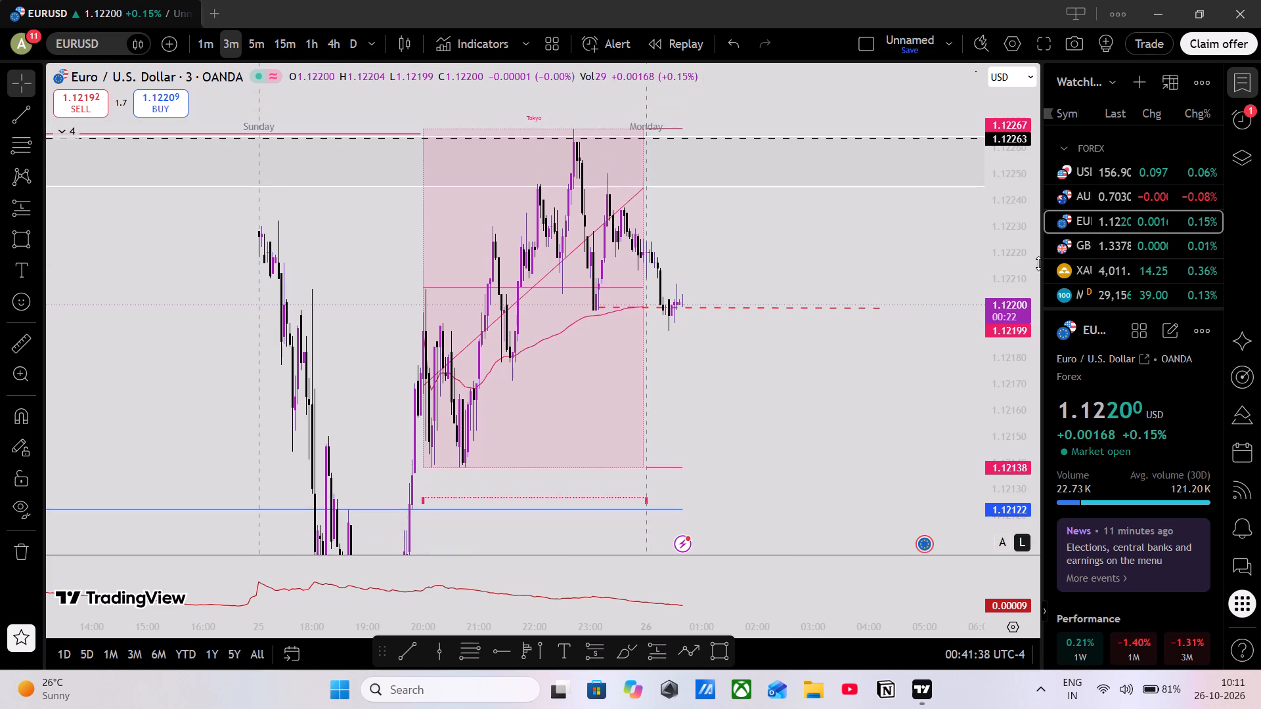
# Flag EURUSD red in the watchlist and open the GBPUSD chart.
pyautogui.click(1053, 220)
pyautogui.click(1079, 247)
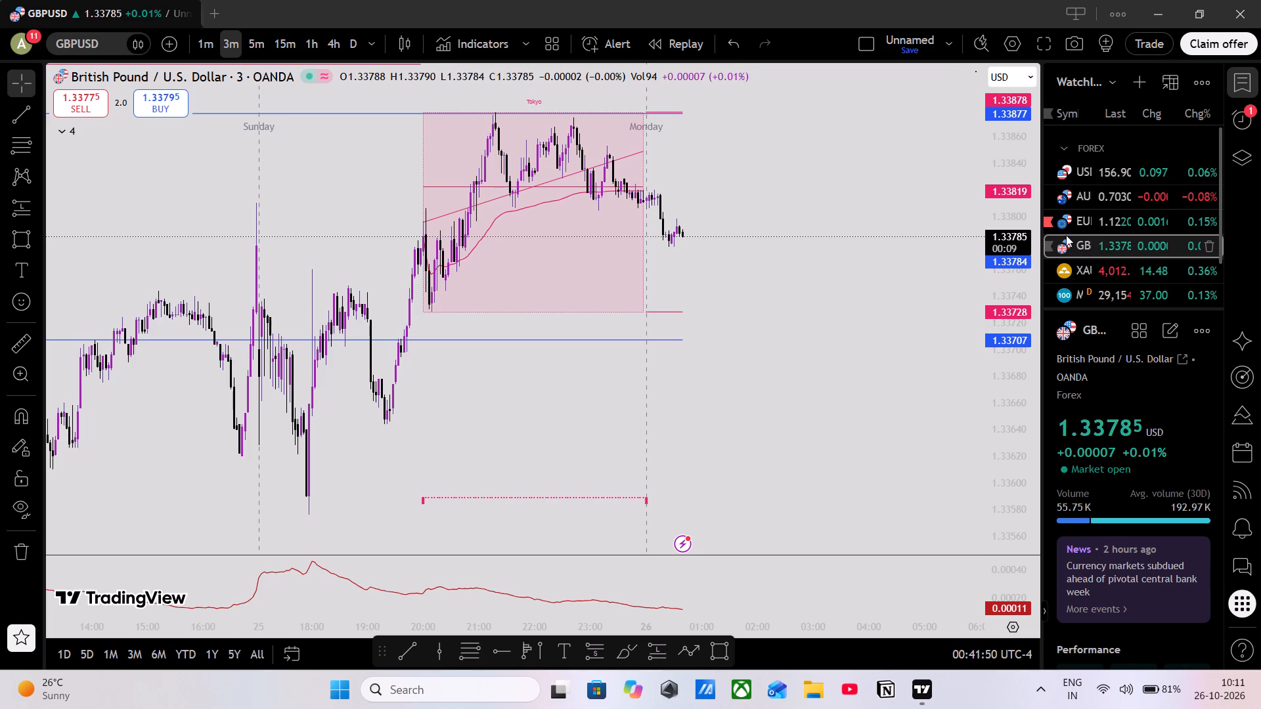
# Remove the 4 existing drawings from the GBPUSD chart, keeping the indicators.
pyautogui.click(17, 556)
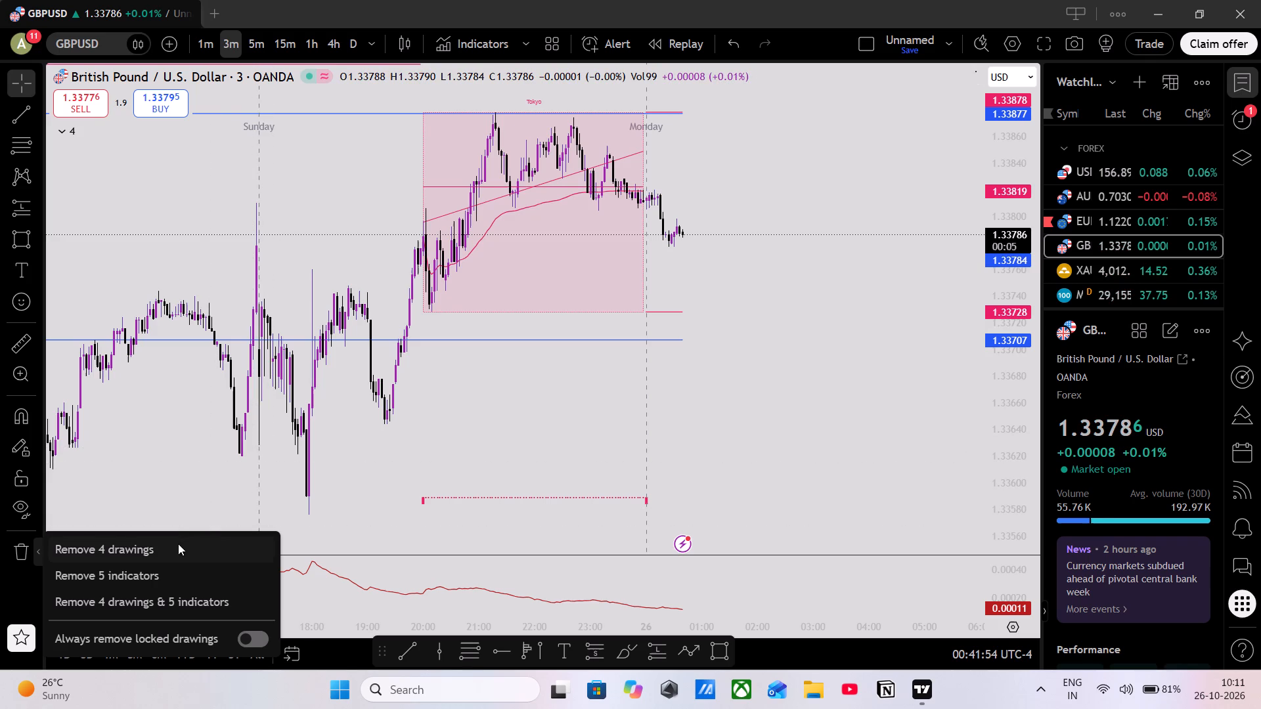
pyautogui.click(169, 549)
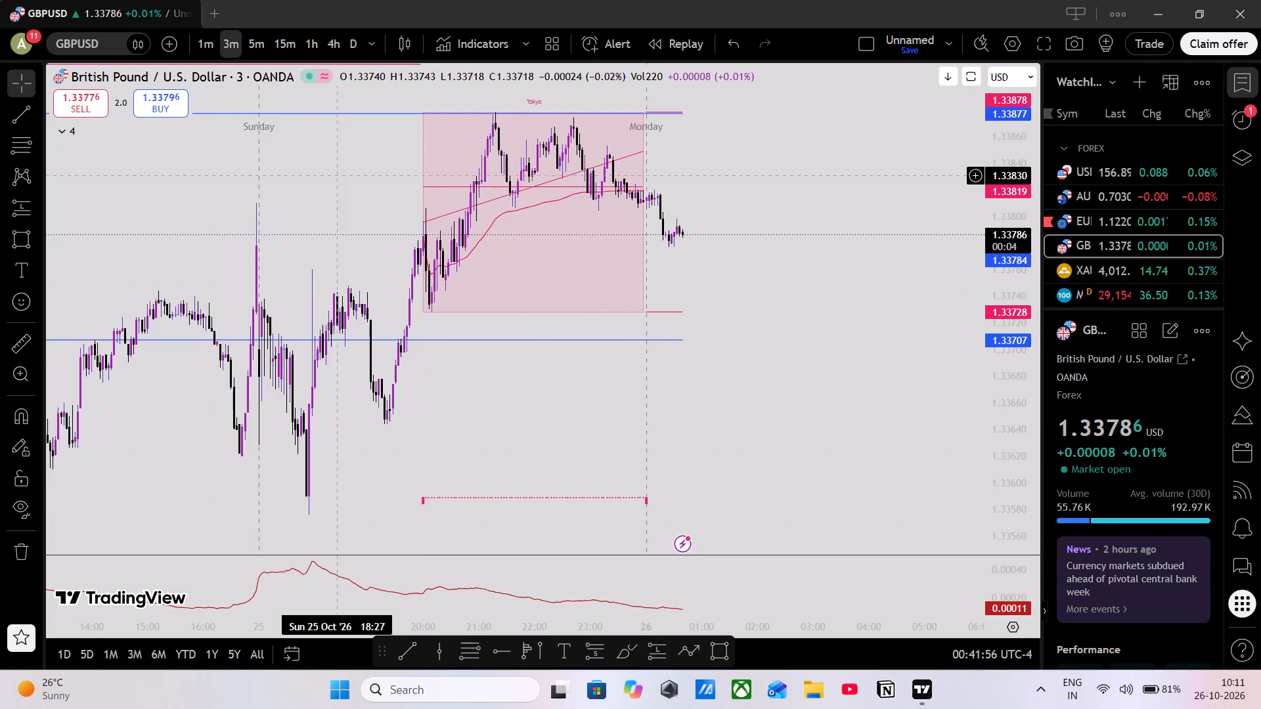
# Examine GBPUSD's recent price action around the Tokyo and London sessions on the 3-minute and 1-hour timeframes.
pyautogui.moveTo(416, 286); pyautogui.dragTo(872, 369)
pyautogui.moveTo(682, 242); pyautogui.dragTo(720, 429)
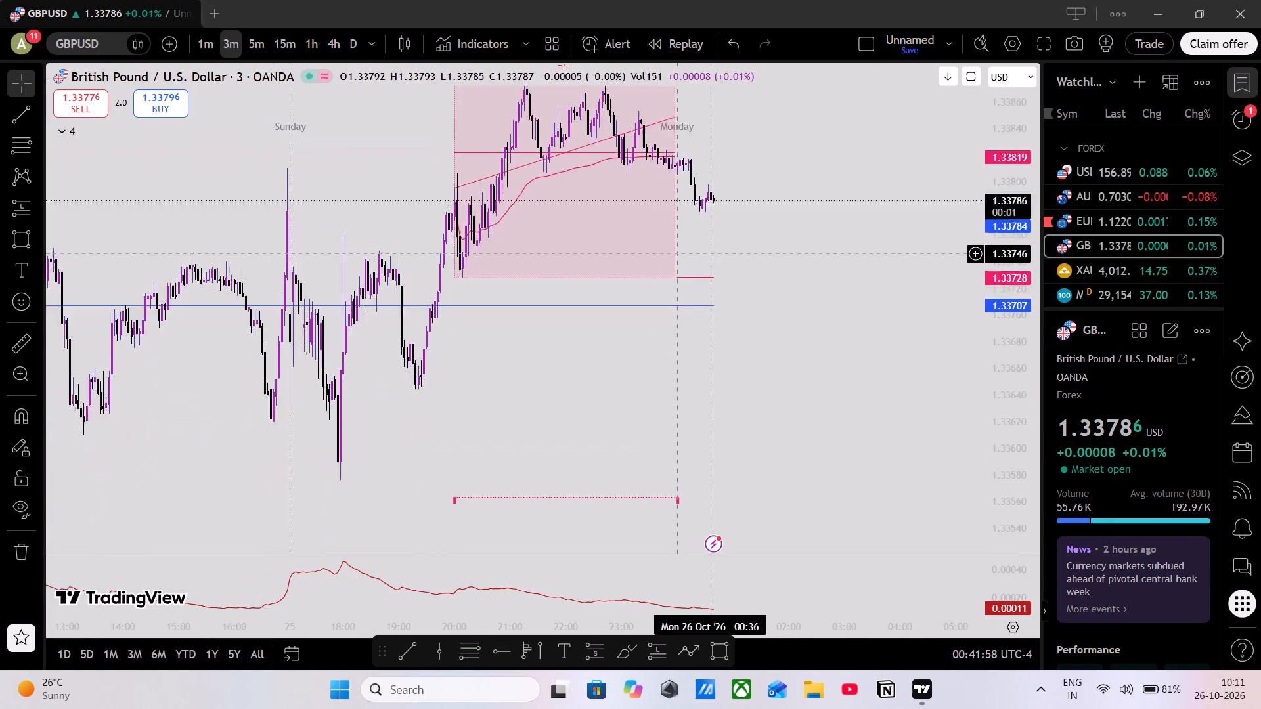
pyautogui.moveTo(720, 429); pyautogui.dragTo(720, 334)
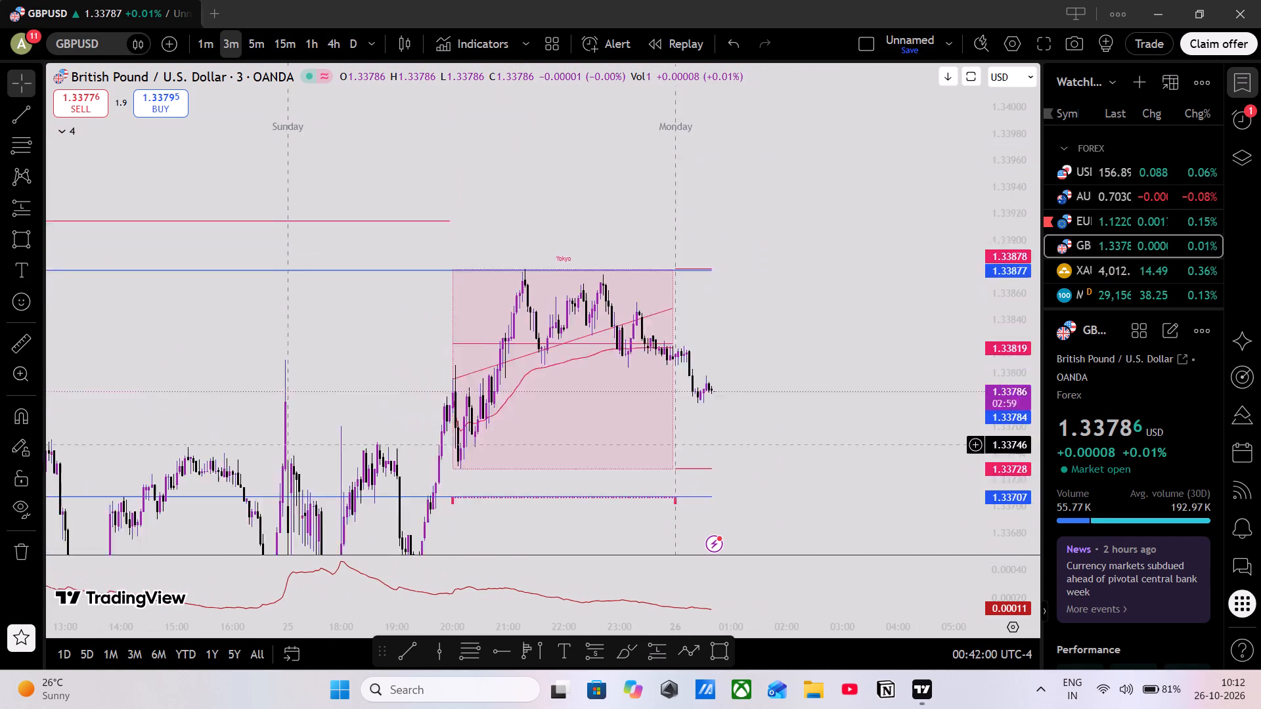
pyautogui.moveTo(720, 334); pyautogui.dragTo(690, 400)
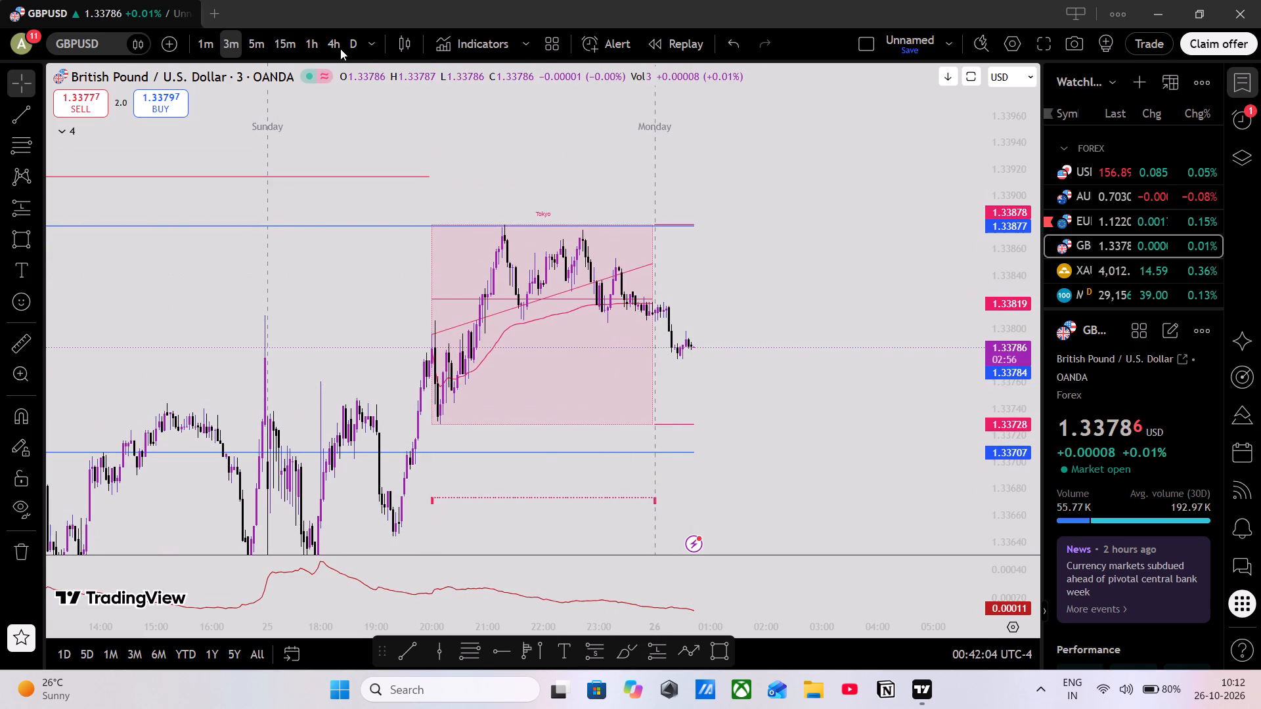
pyautogui.click(313, 55)
pyautogui.scroll(7, 621, 244)
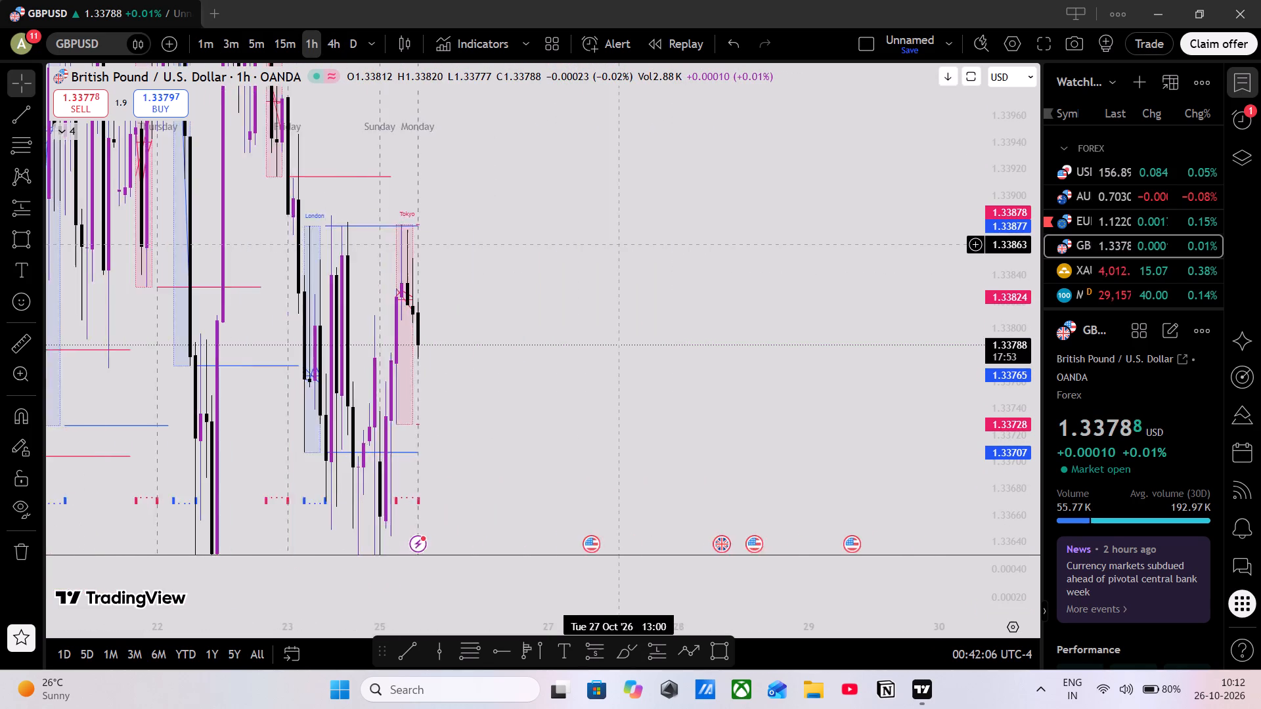
pyautogui.scroll(5, 621, 244)
pyautogui.moveTo(996, 208); pyautogui.dragTo(962, 440)
pyautogui.moveTo(484, 332); pyautogui.dragTo(864, 335)
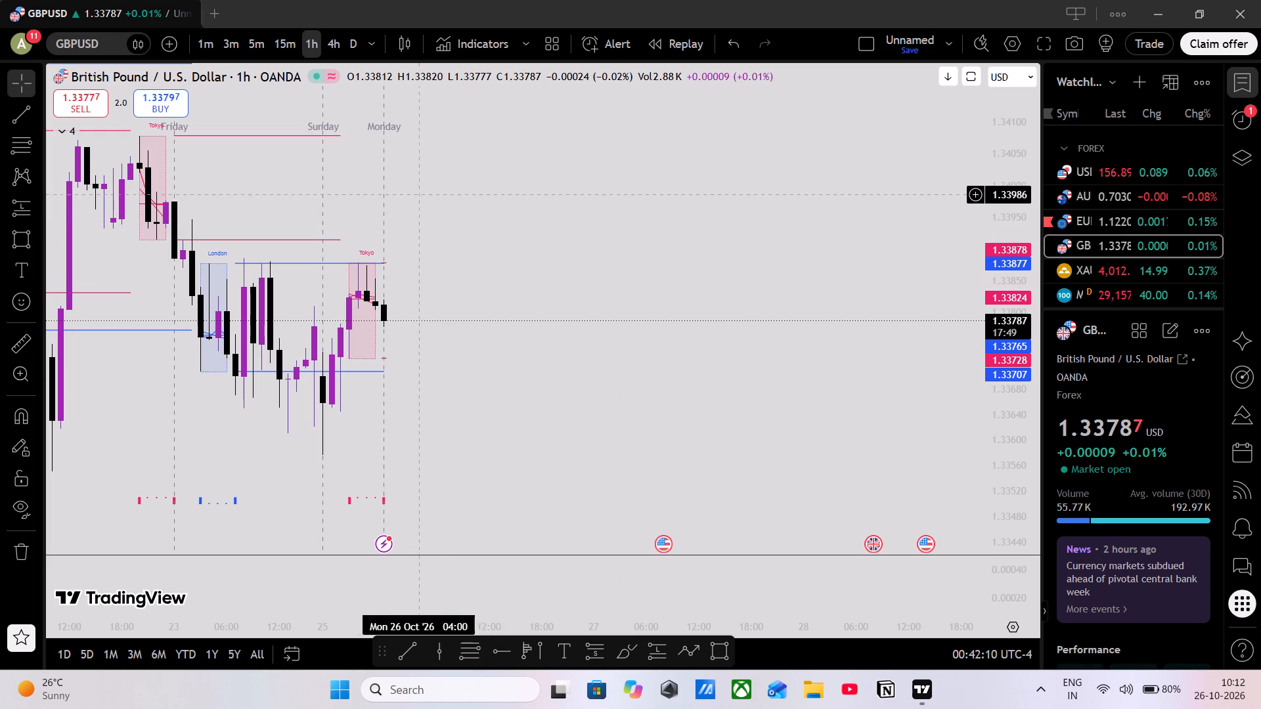
# On the GBPUSD daily timeframe, draw a horizontal ray from the 23 Oct candle's low at about 1.33600 and apply the PDL template.
pyautogui.click(355, 53)
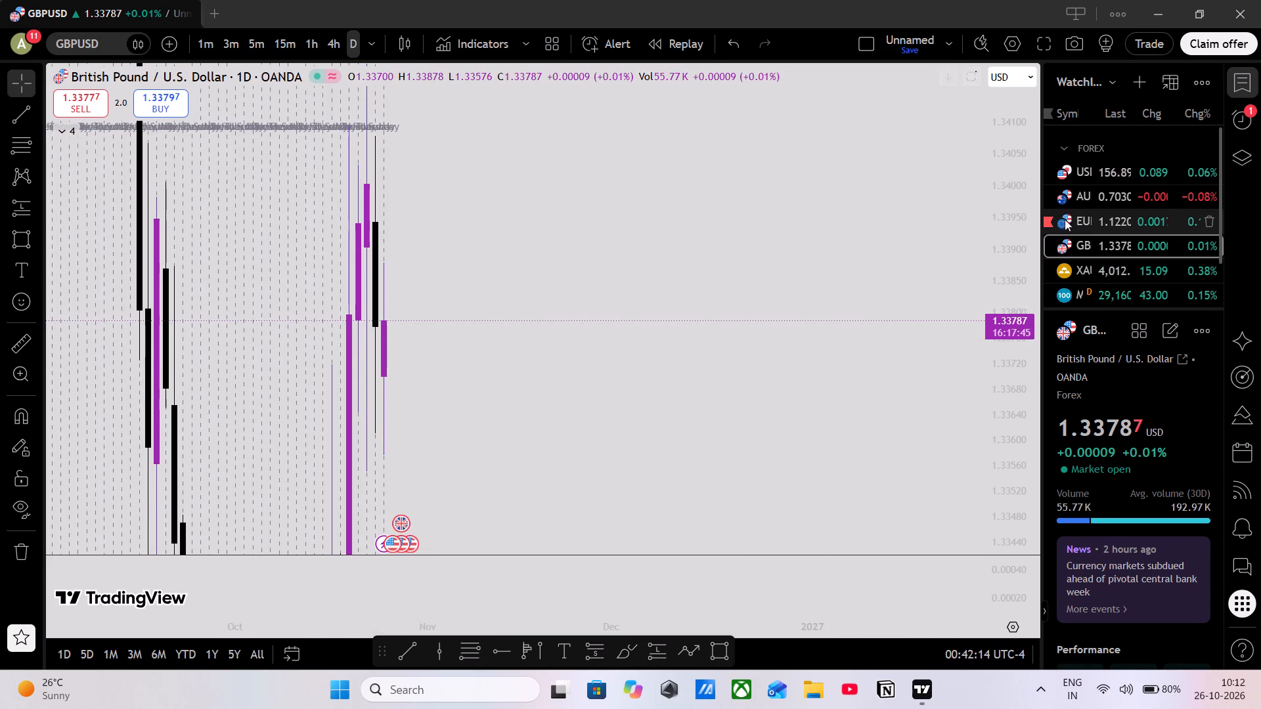
pyautogui.moveTo(1063, 228); pyautogui.dragTo(1070, 235)
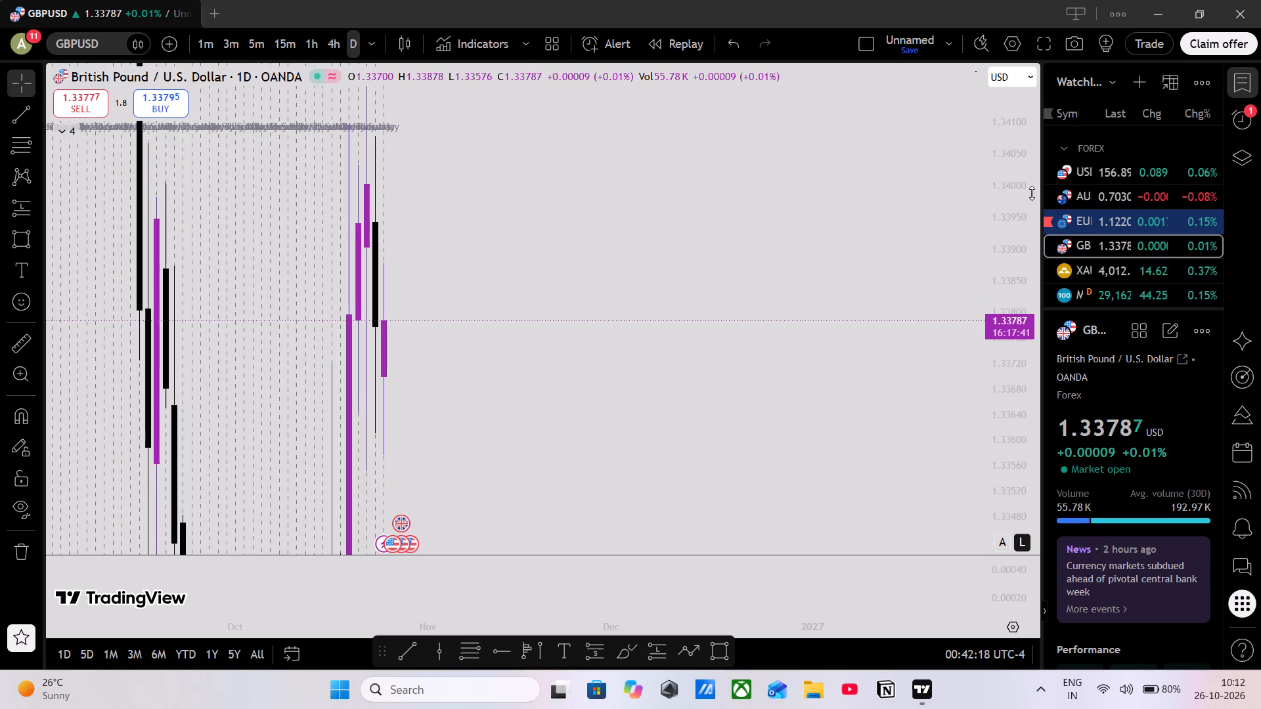
pyautogui.moveTo(1032, 193); pyautogui.dragTo(1013, 390)
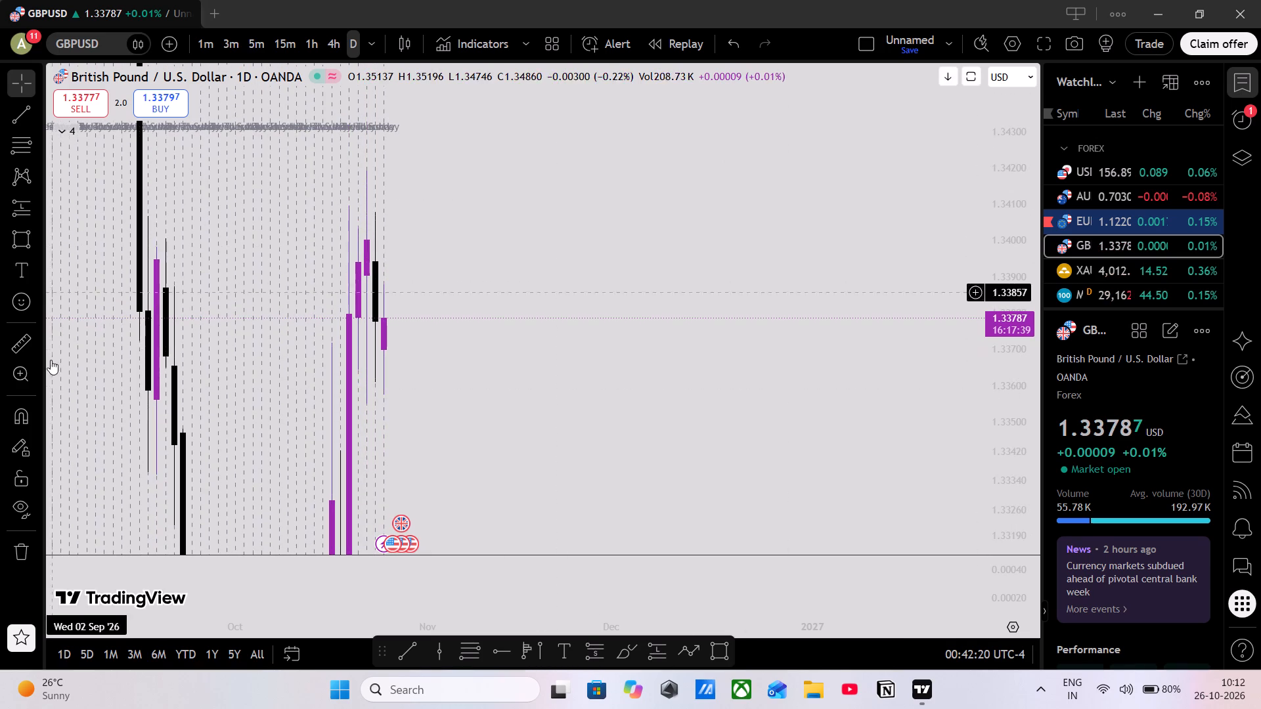
pyautogui.click(493, 656)
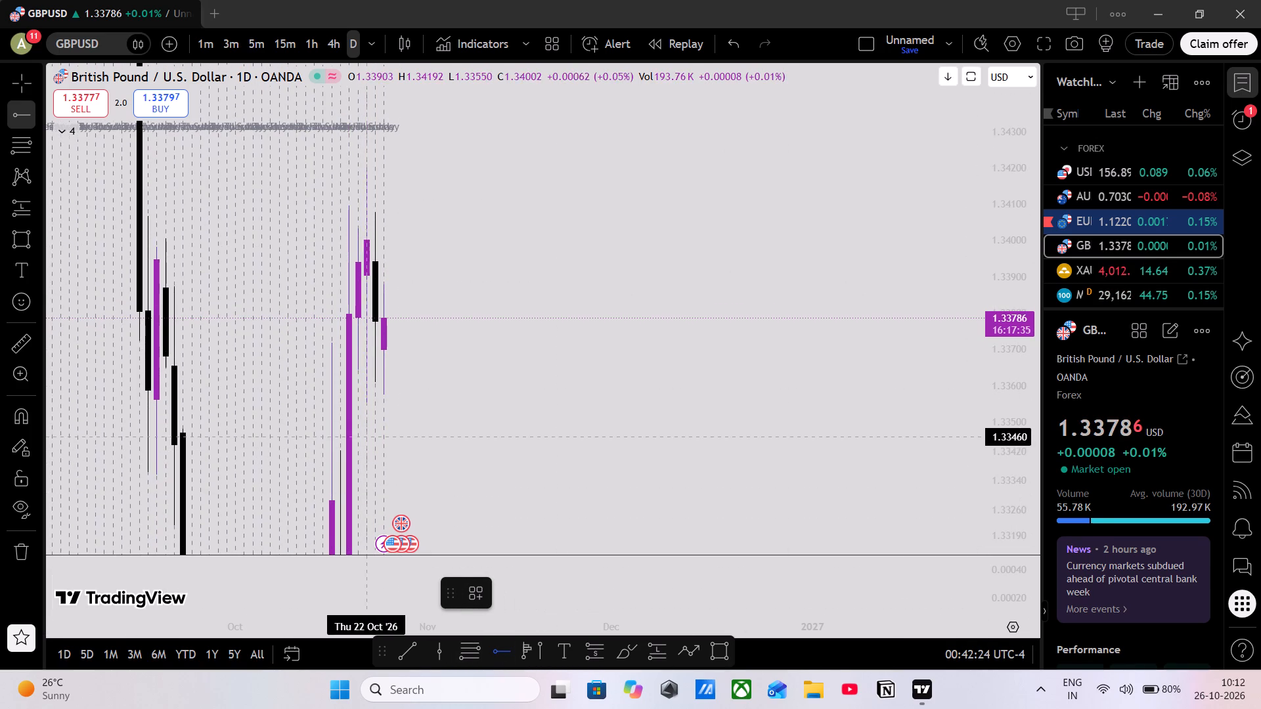
pyautogui.click(376, 385)
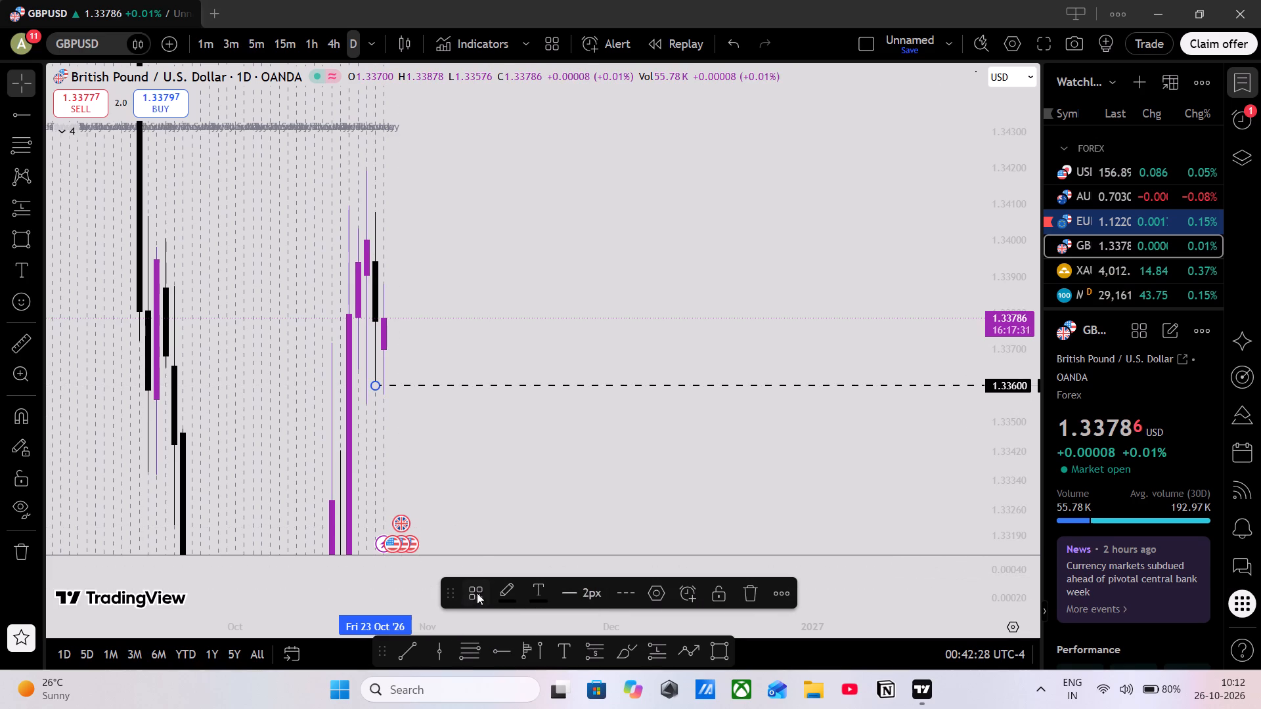
pyautogui.click(478, 593)
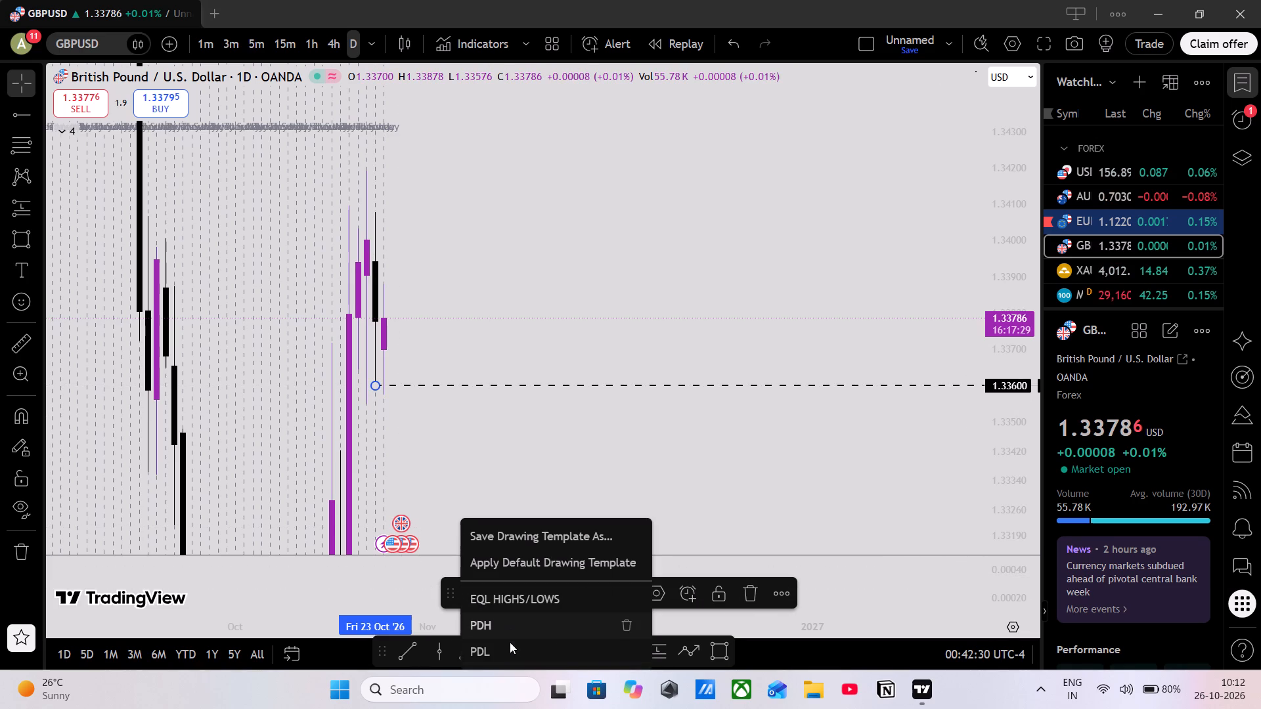
pyautogui.click(506, 648)
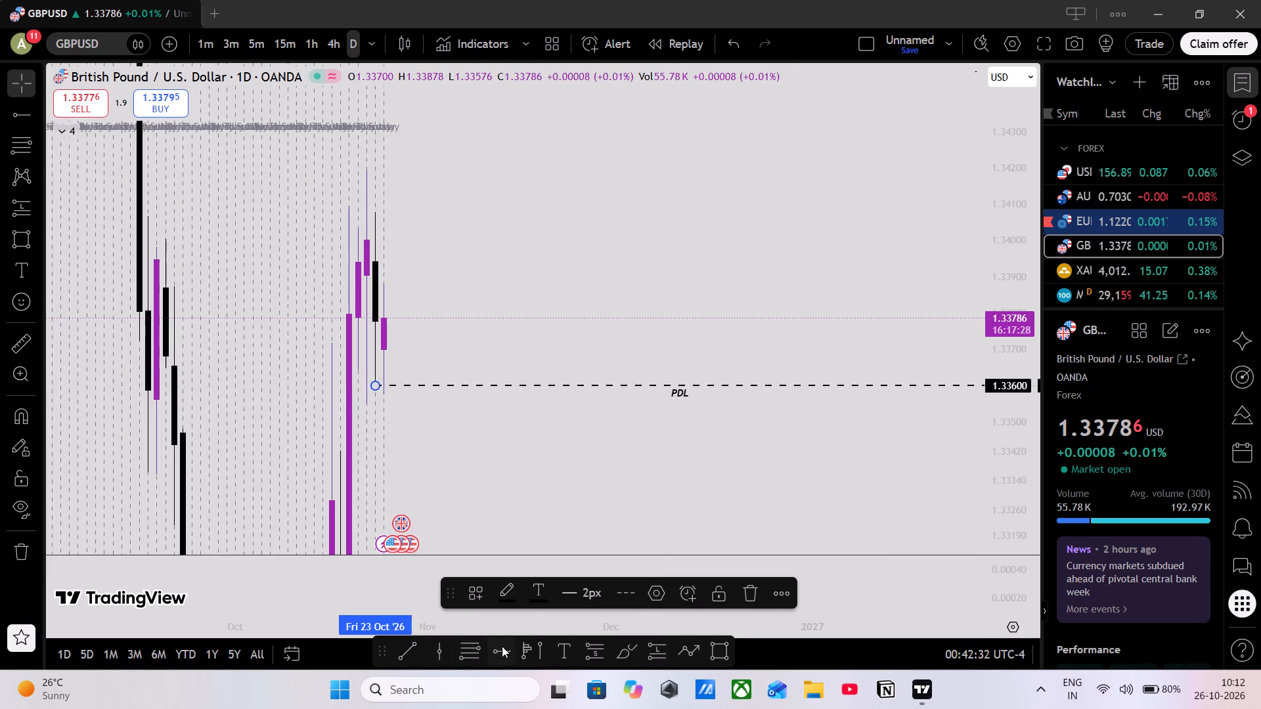
# Draw a horizontal ray from the 23 Oct daily candle's high at about 1.34077 and apply the PDH template.
pyautogui.click(502, 646)
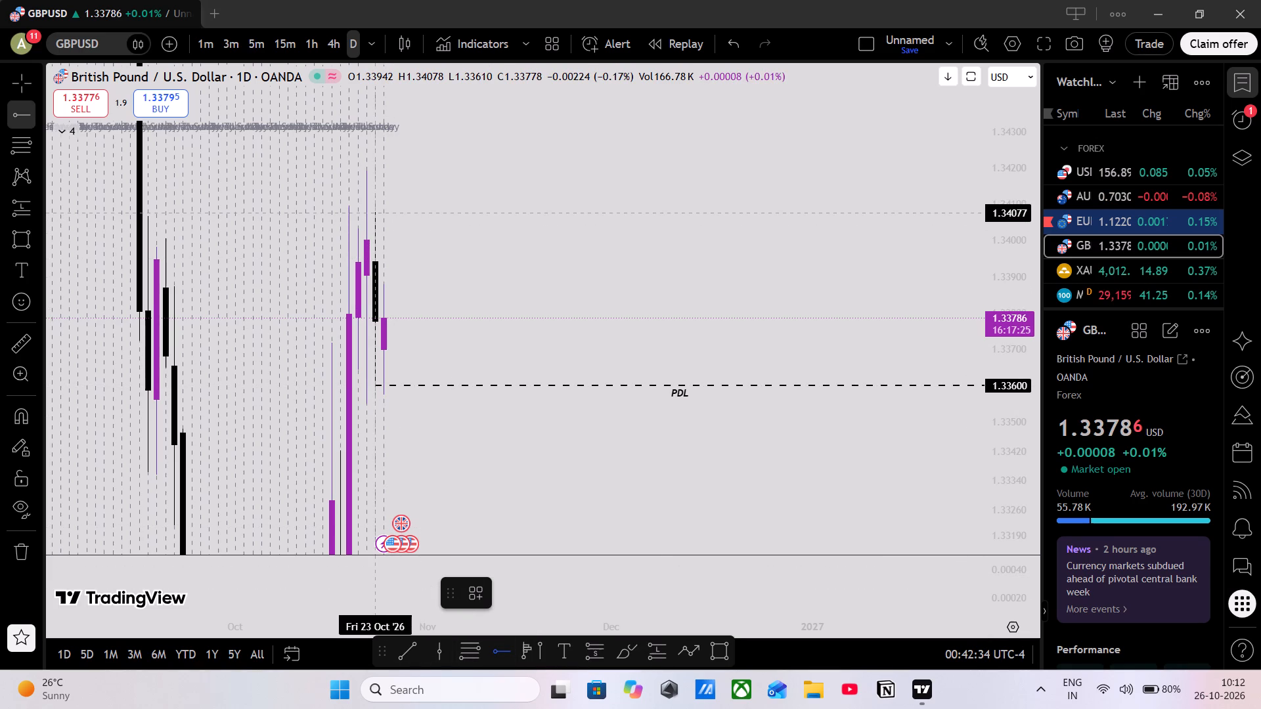
pyautogui.click(377, 212)
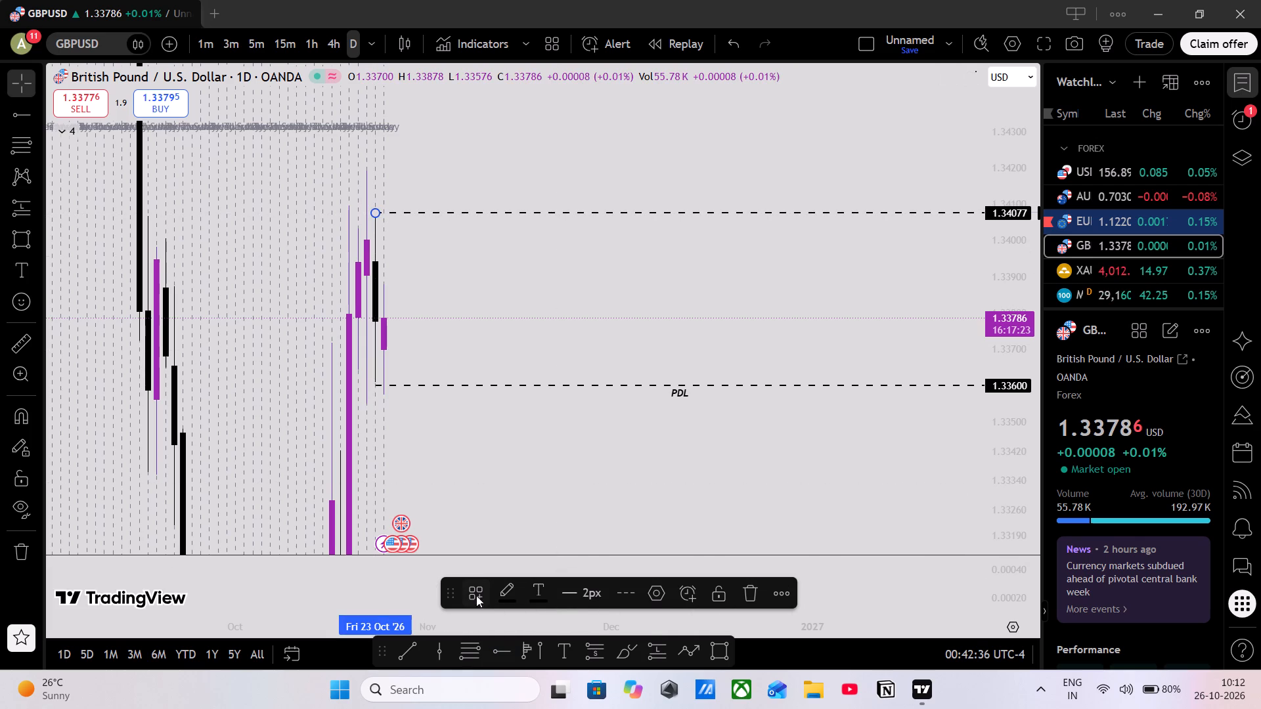
pyautogui.click(476, 595)
pyautogui.click(491, 626)
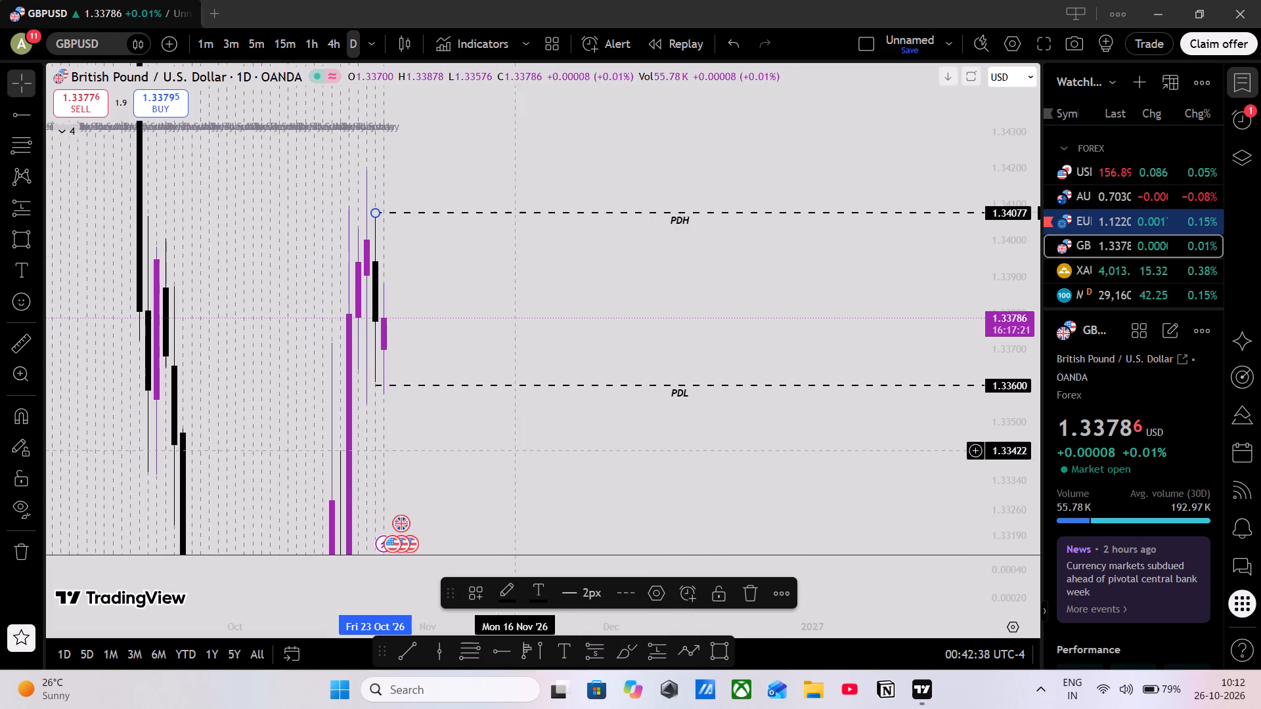
pyautogui.click(528, 320)
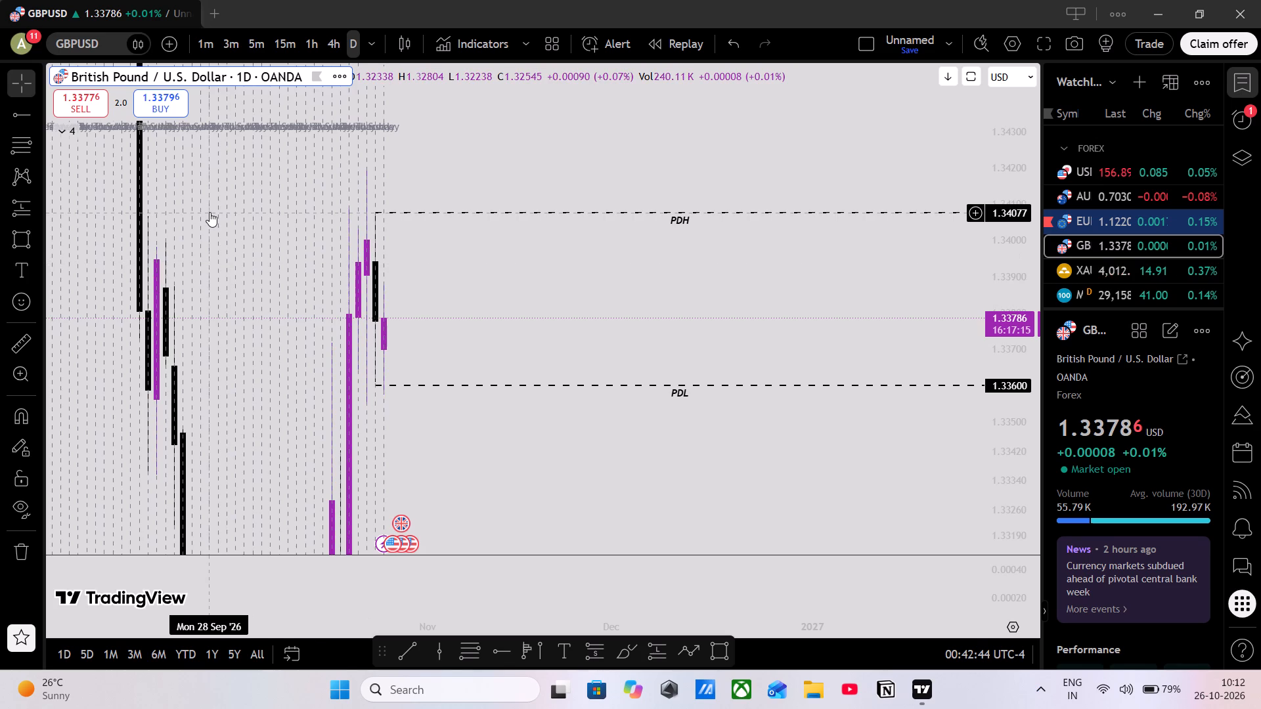
# Check the 4-hour timeframe, and switch GBPUSD to 1-hour with the latest candles above the PDL line in view.
pyautogui.moveTo(691, 295); pyautogui.dragTo(720, 247)
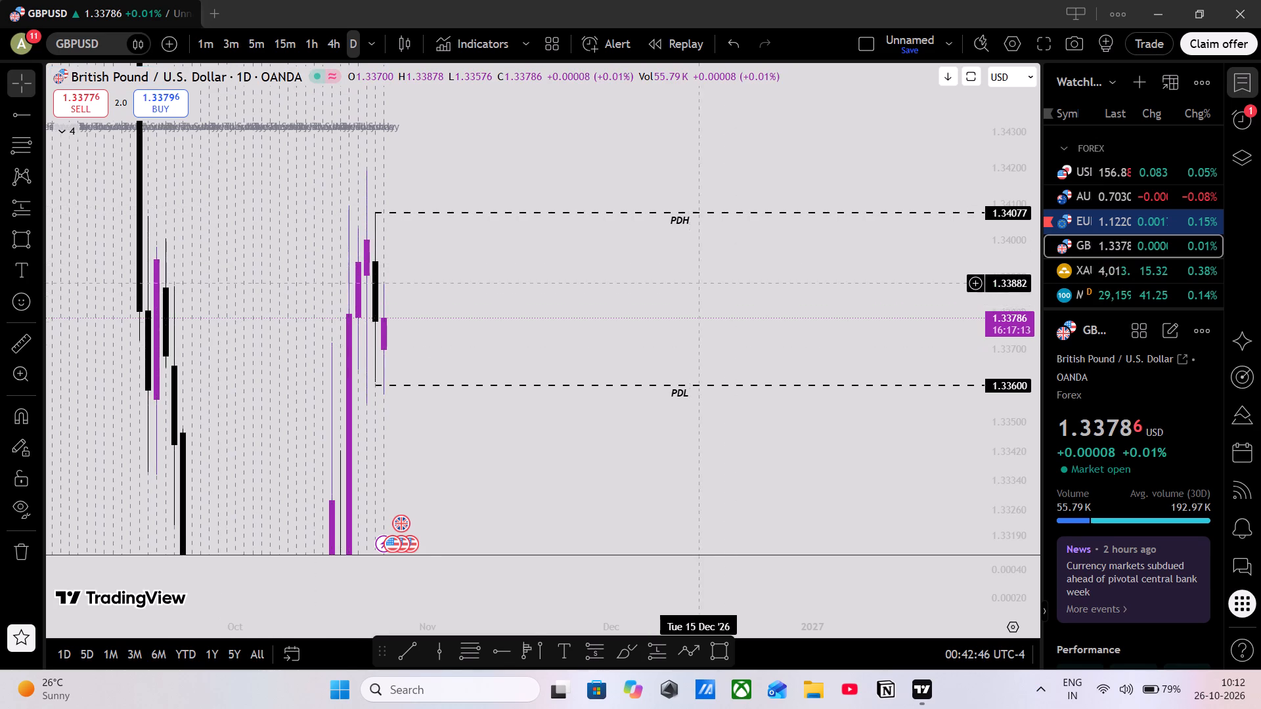
pyautogui.moveTo(720, 247); pyautogui.dragTo(722, 230)
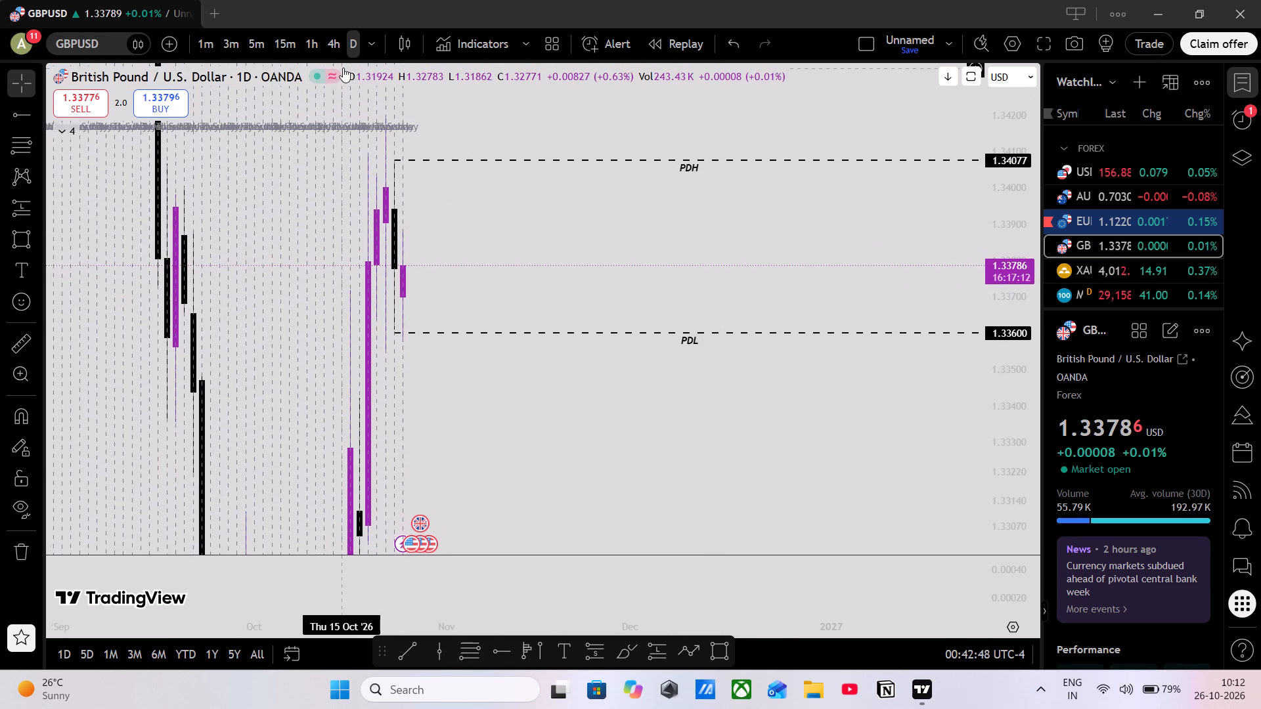
pyautogui.click(336, 47)
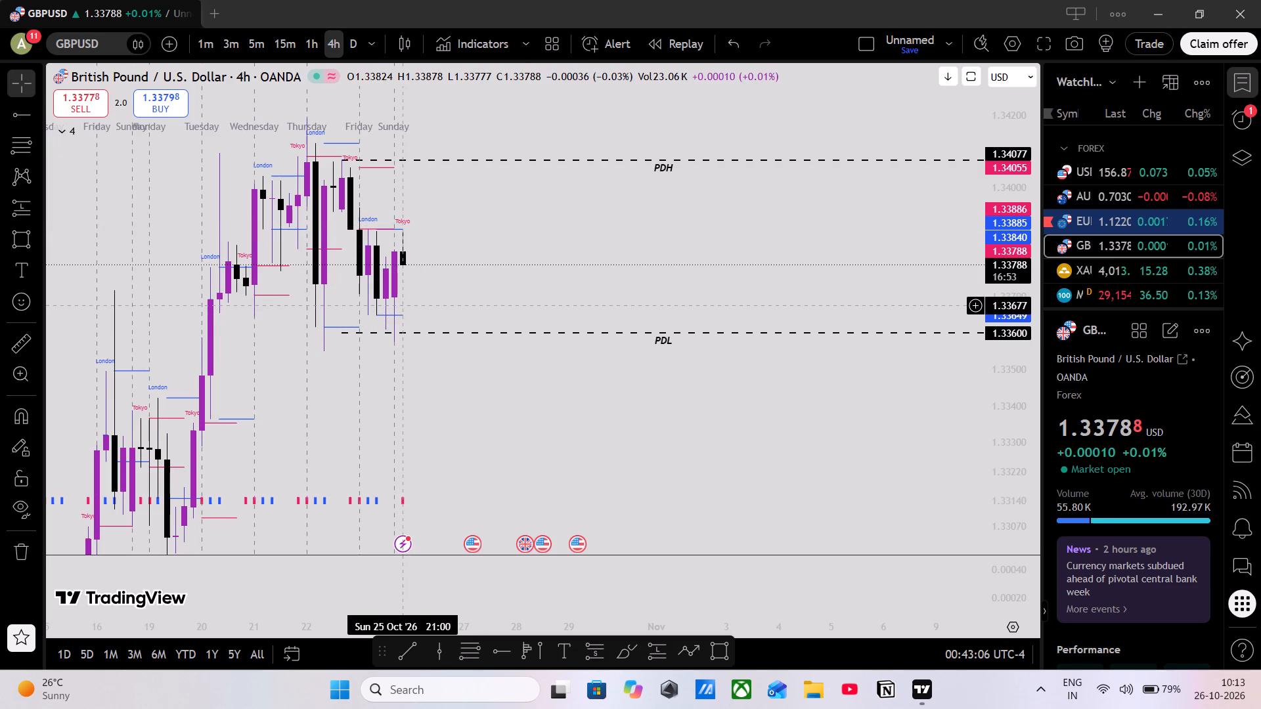
pyautogui.click(315, 49)
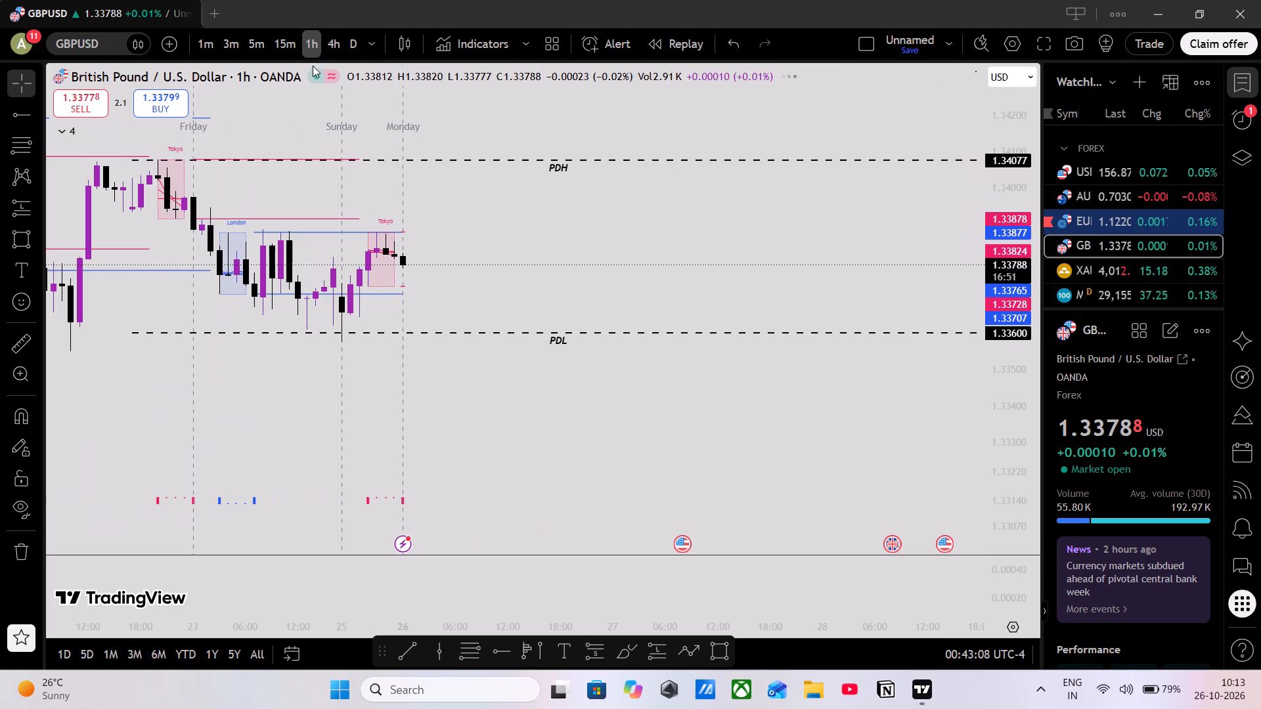
pyautogui.scroll(-2, 458, 234)
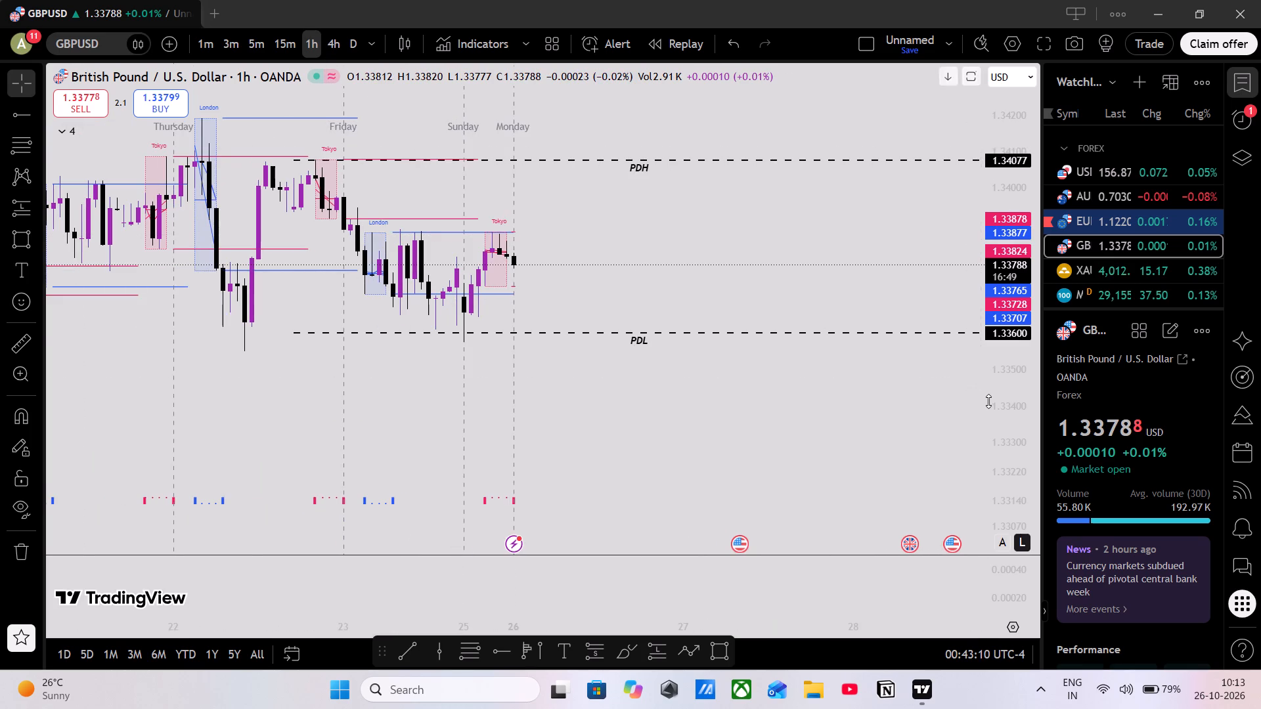
pyautogui.moveTo(989, 402); pyautogui.dragTo(979, 61)
pyautogui.moveTo(770, 242); pyautogui.dragTo(814, 469)
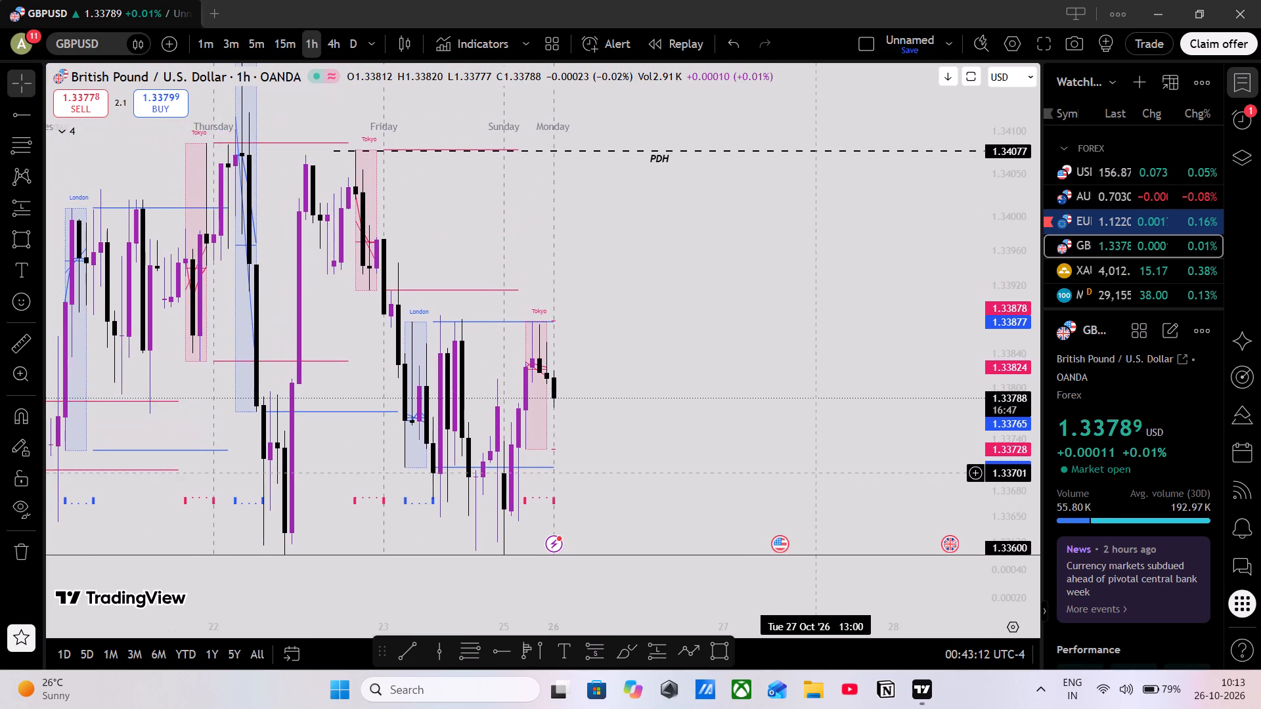
pyautogui.moveTo(814, 469); pyautogui.dragTo(816, 353)
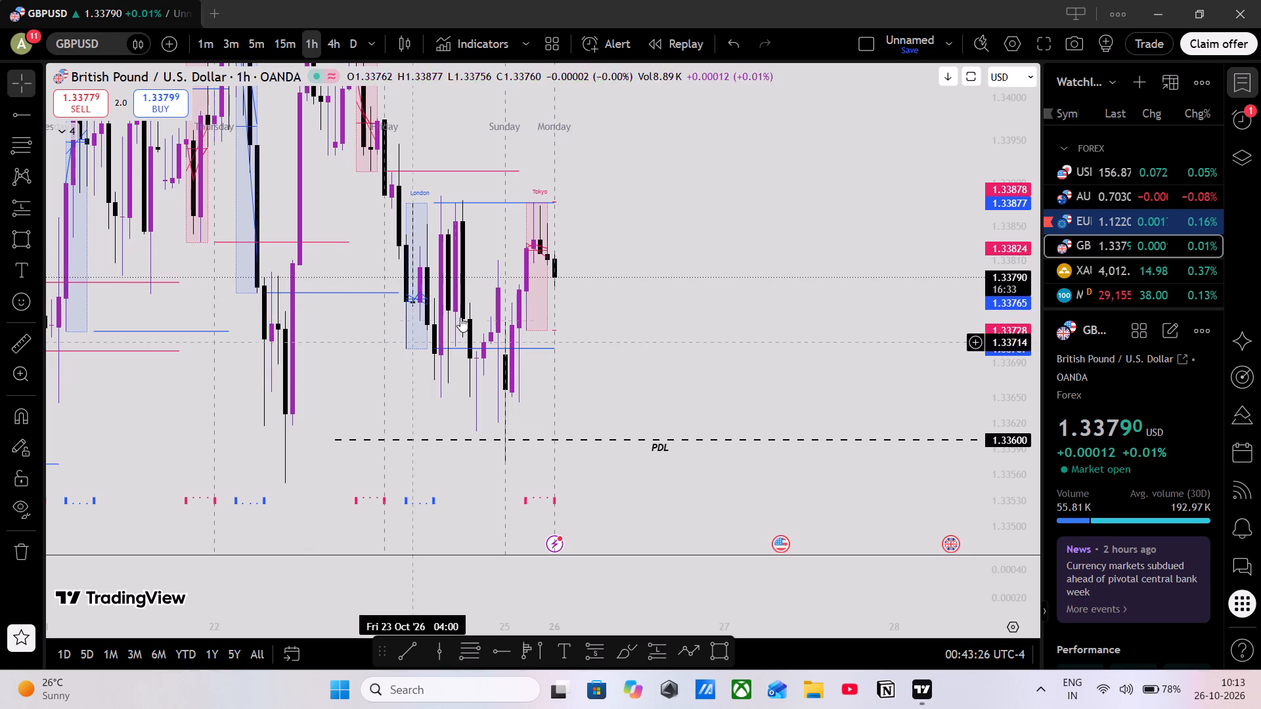
# Show the hidden Super OrderBlock / FVG / BoS Tools indicator on the GBPUSD 1-hour chart, with the PDH and PDL levels in view.
pyautogui.click(62, 134)
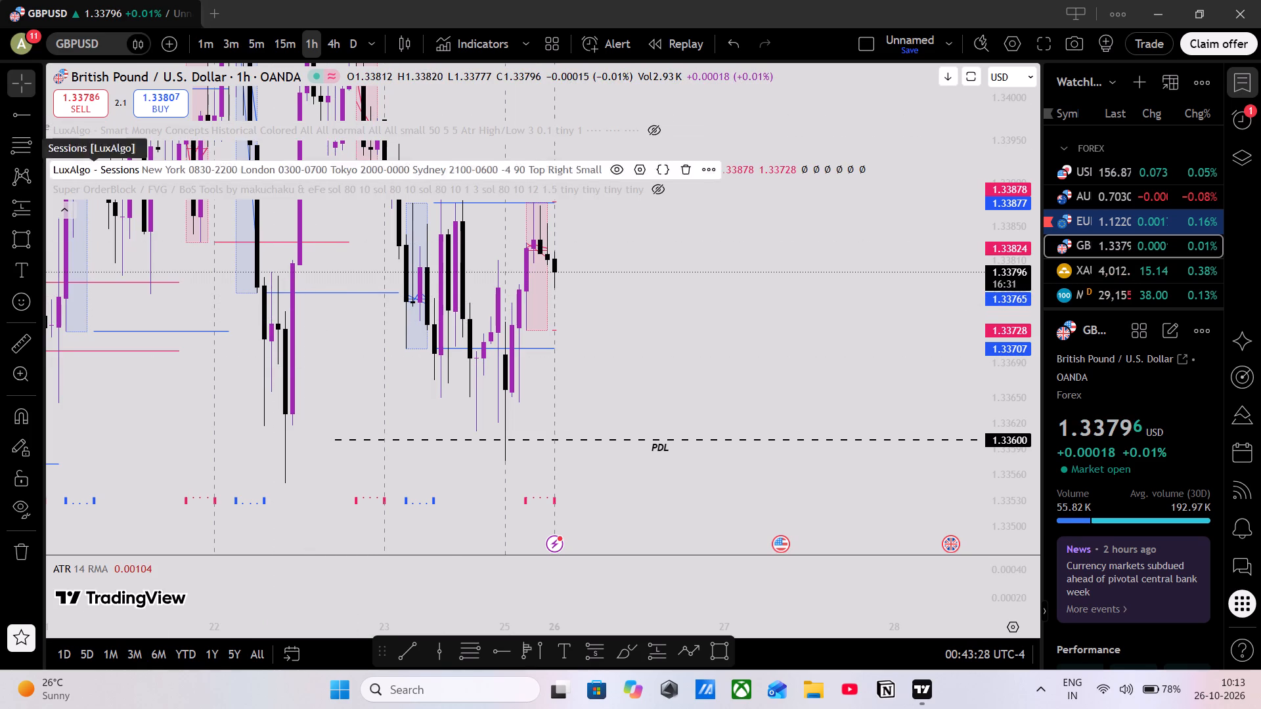
pyautogui.click(118, 566)
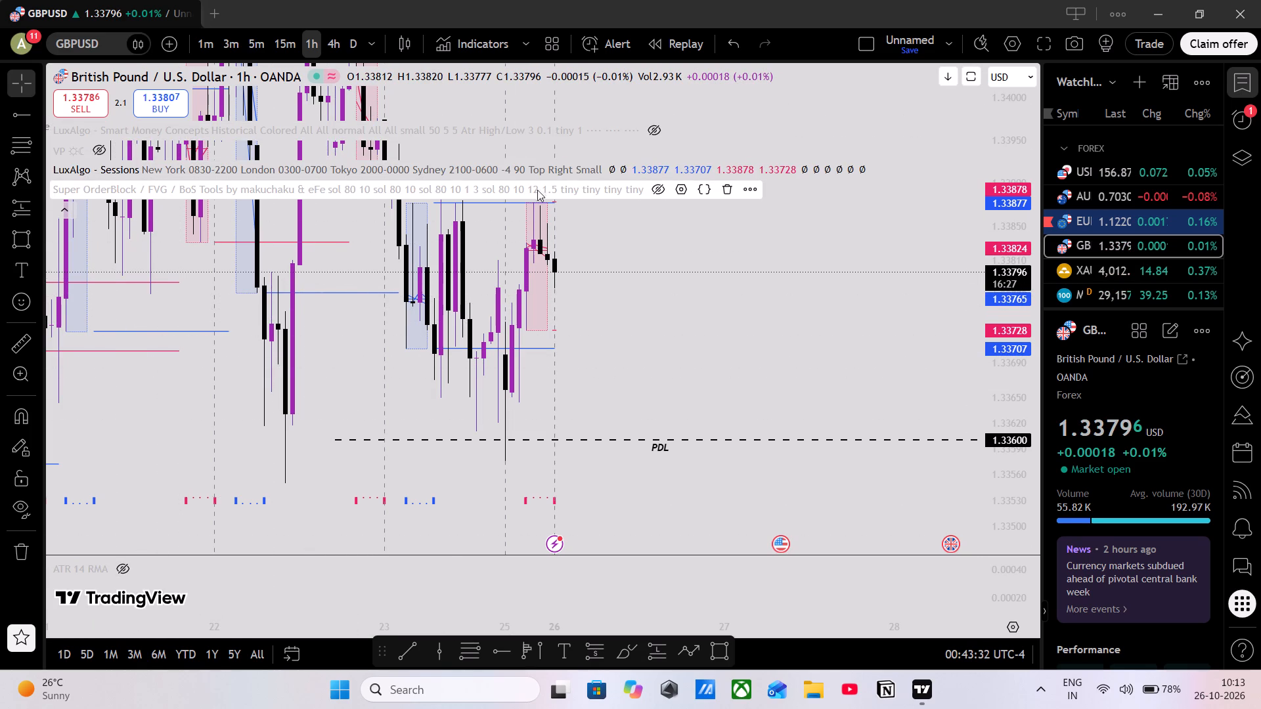
pyautogui.click(661, 188)
pyautogui.click(692, 286)
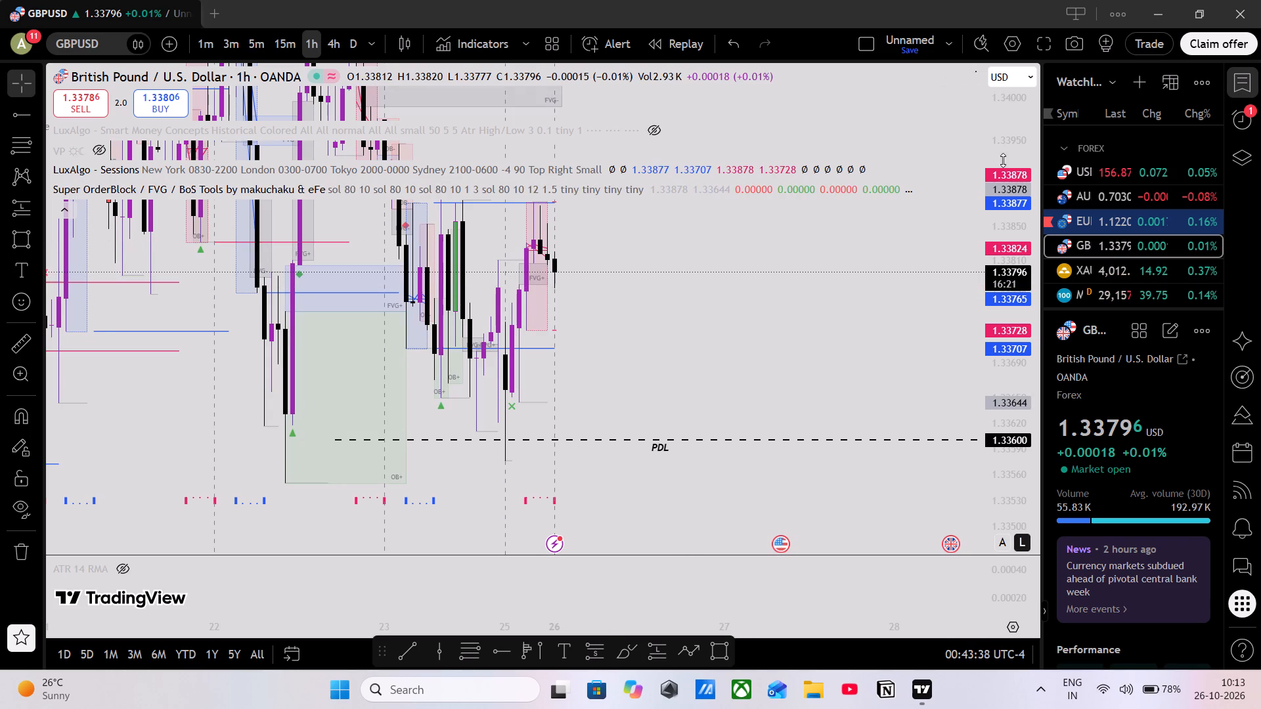
pyautogui.moveTo(1003, 166); pyautogui.dragTo(1018, 303)
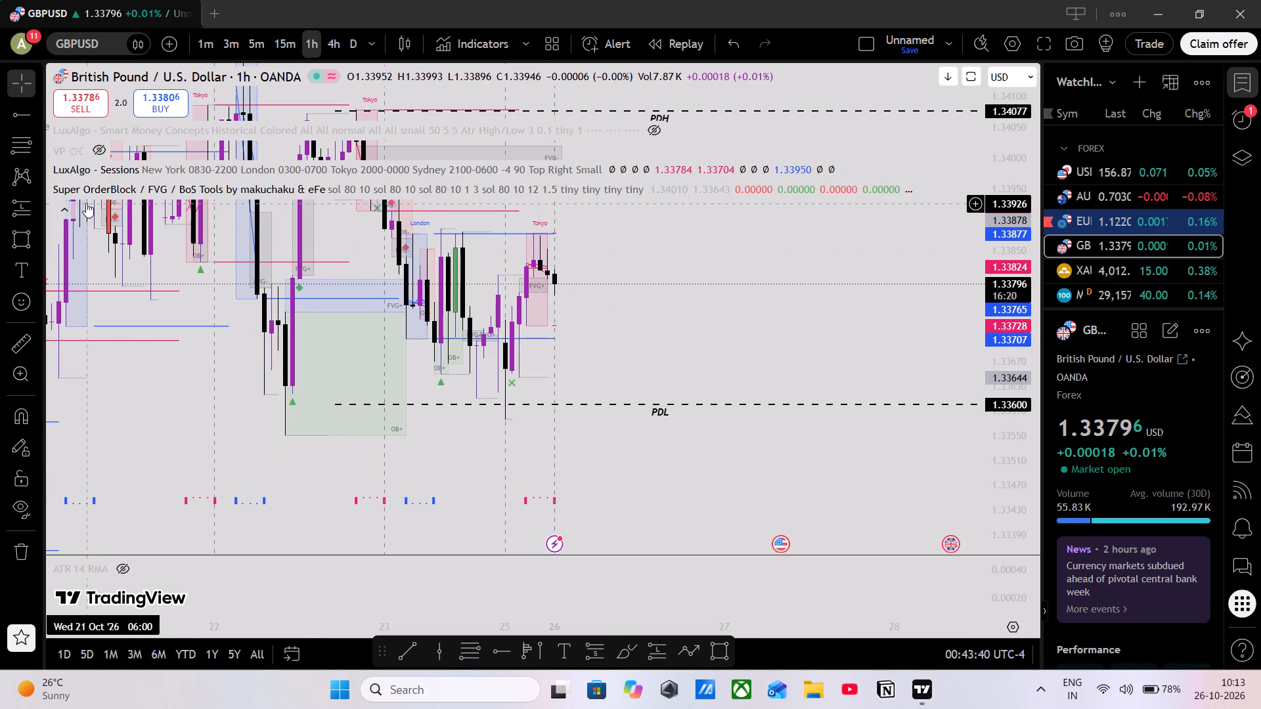
pyautogui.click(77, 214)
pyautogui.click(70, 212)
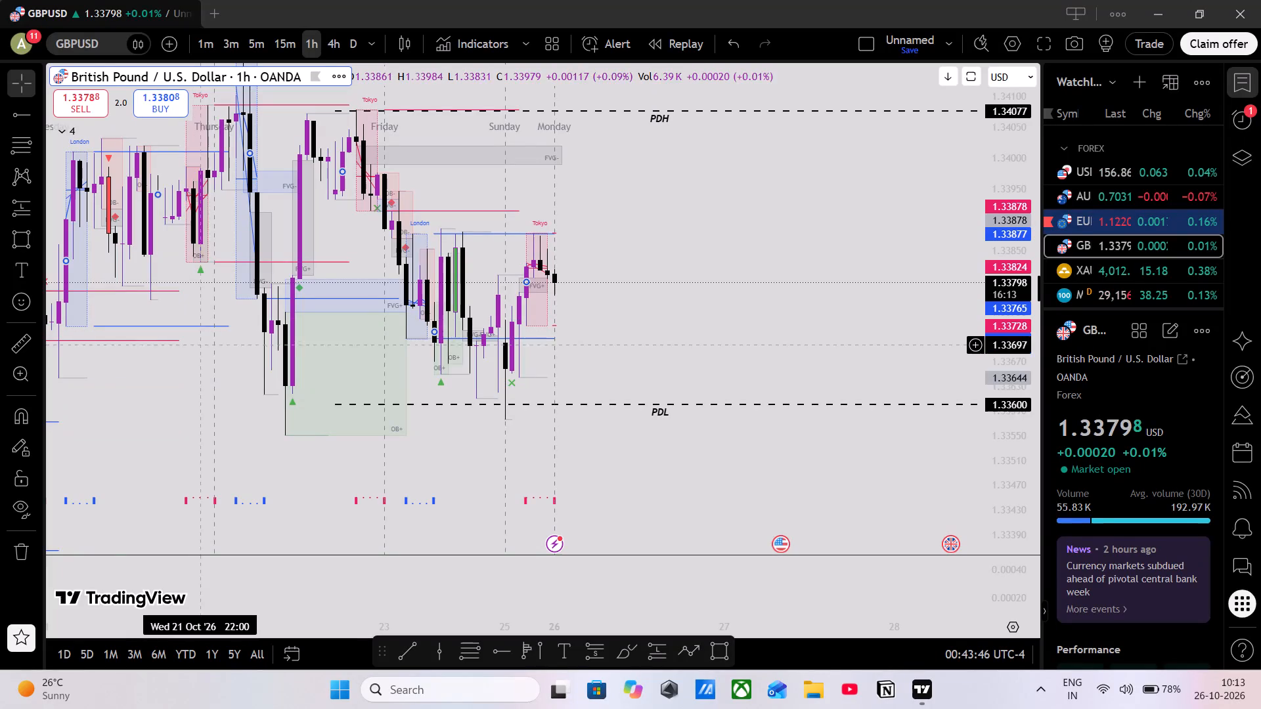
# Draw a rectangle over the green order block, from 22 Oct 10:00 at about 1.33745 to 26 Oct 02:00 at about 1.33550.
pyautogui.click(23, 244)
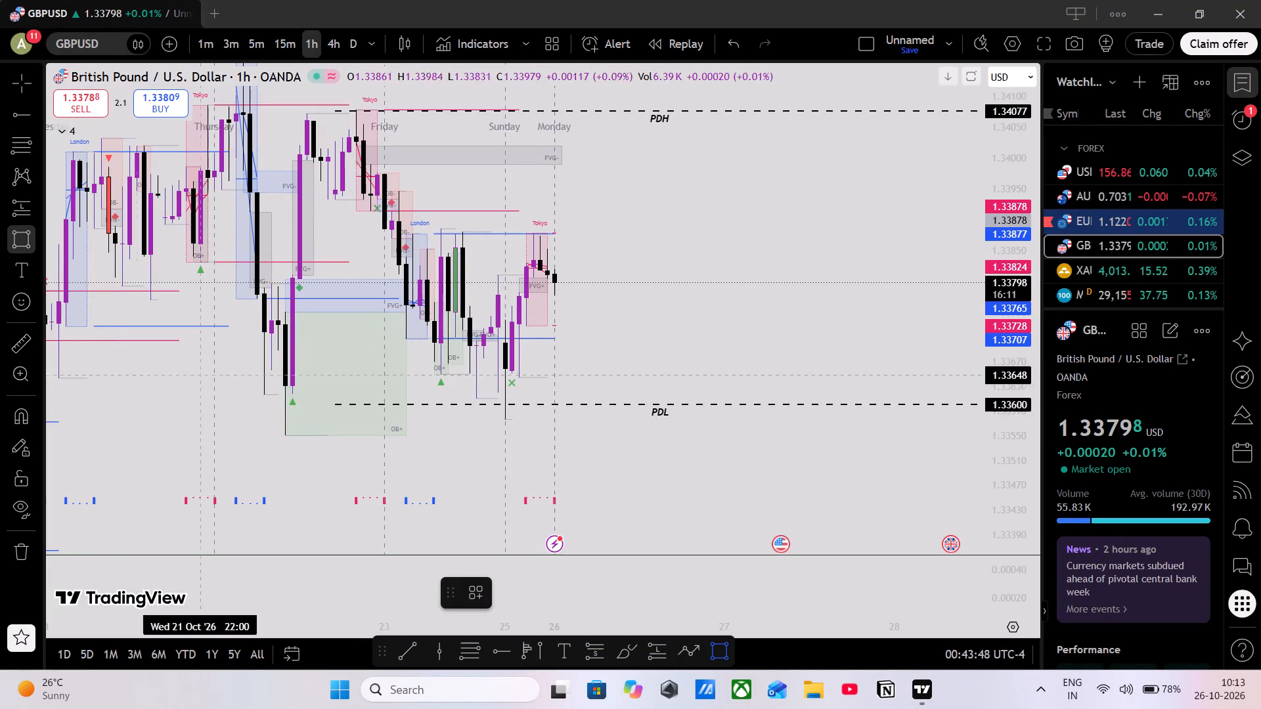
pyautogui.click(288, 314)
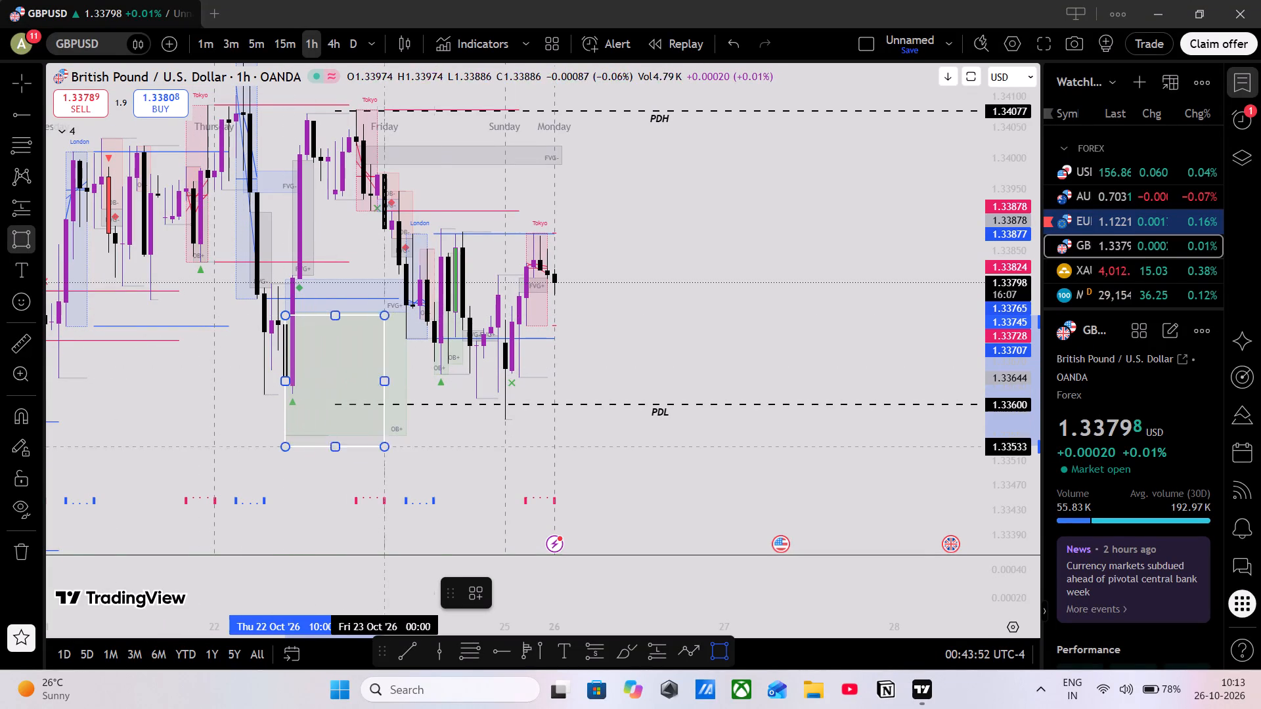
pyautogui.click(567, 435)
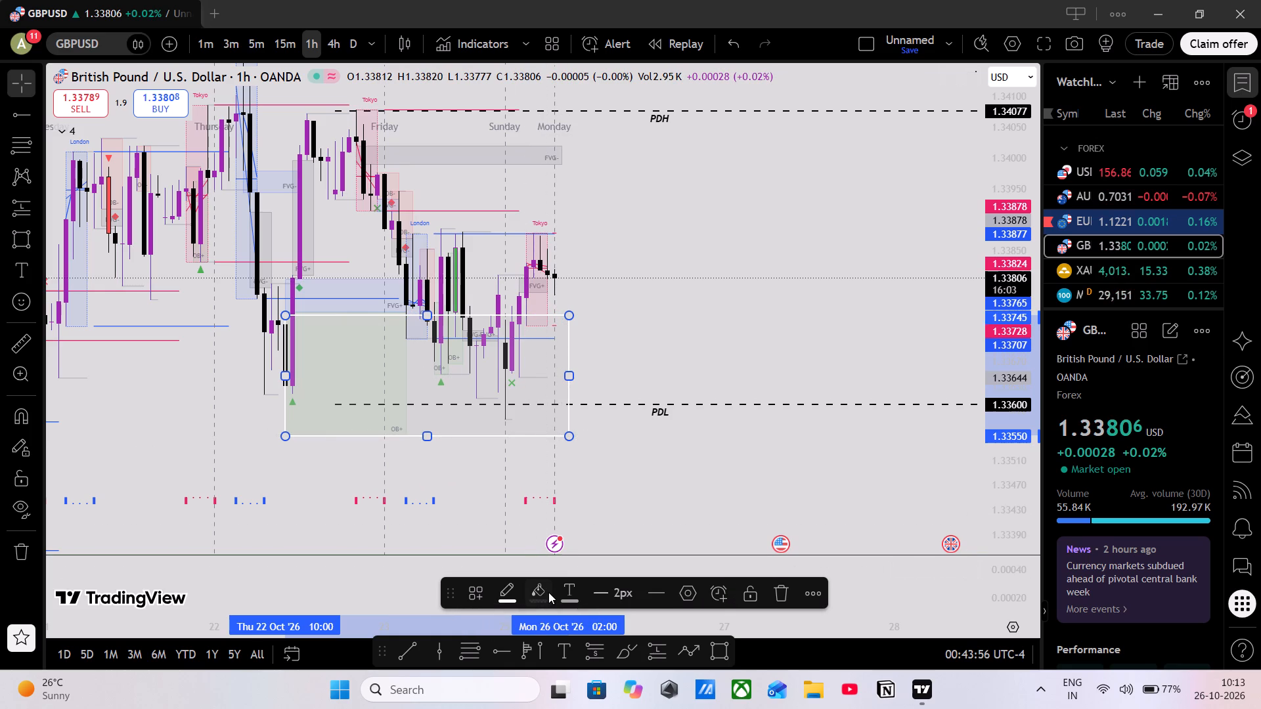
# Give the order block rectangle a light green fill and set its border opacity to 0%.
pyautogui.click(548, 592)
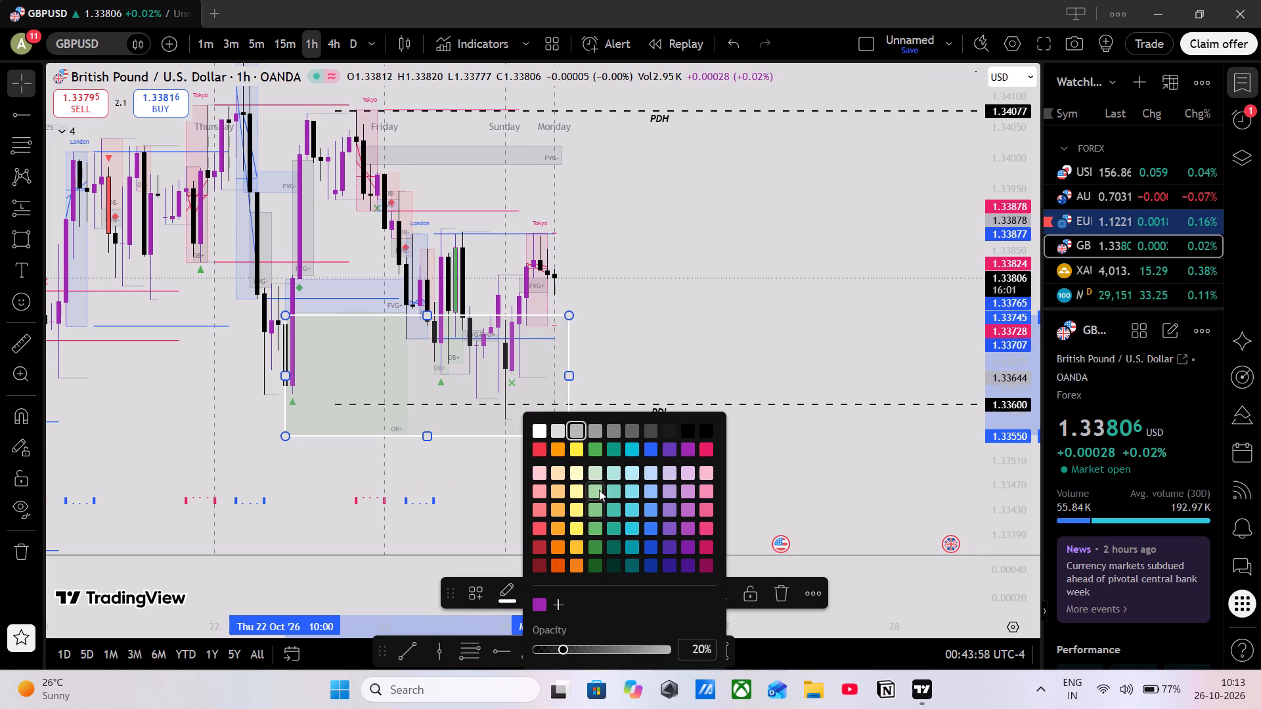
pyautogui.click(599, 490)
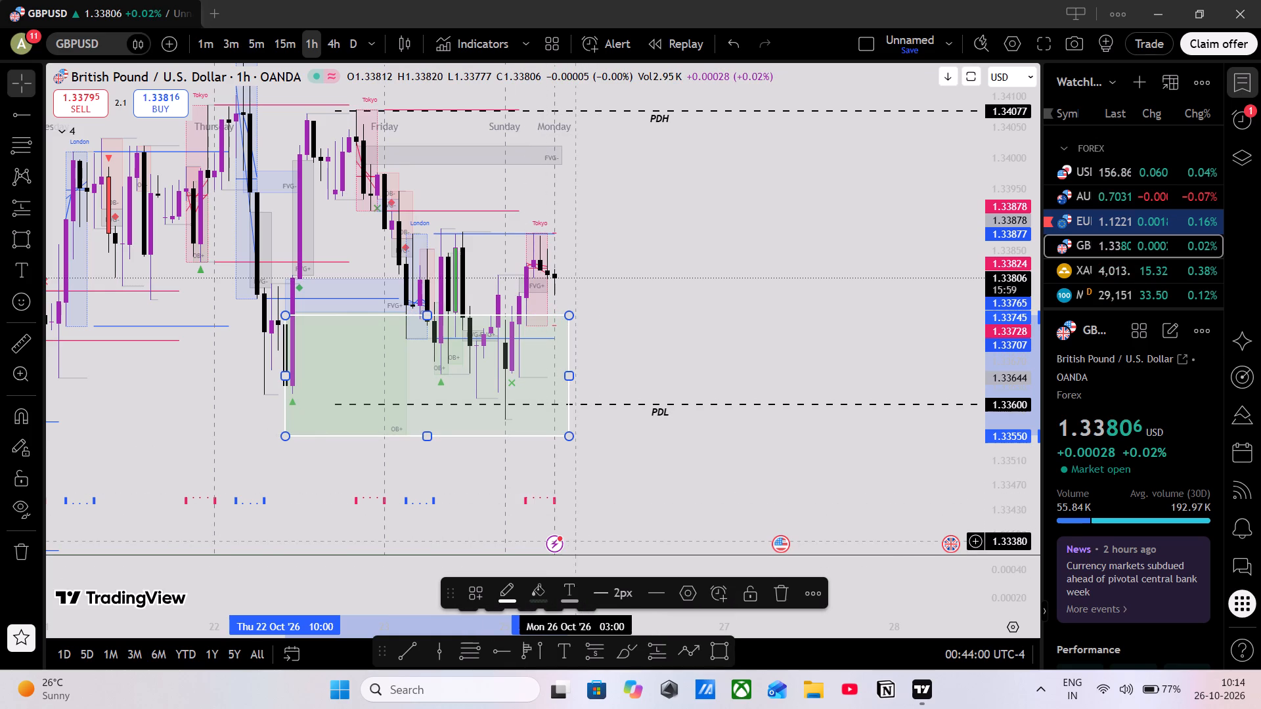
pyautogui.click(509, 599)
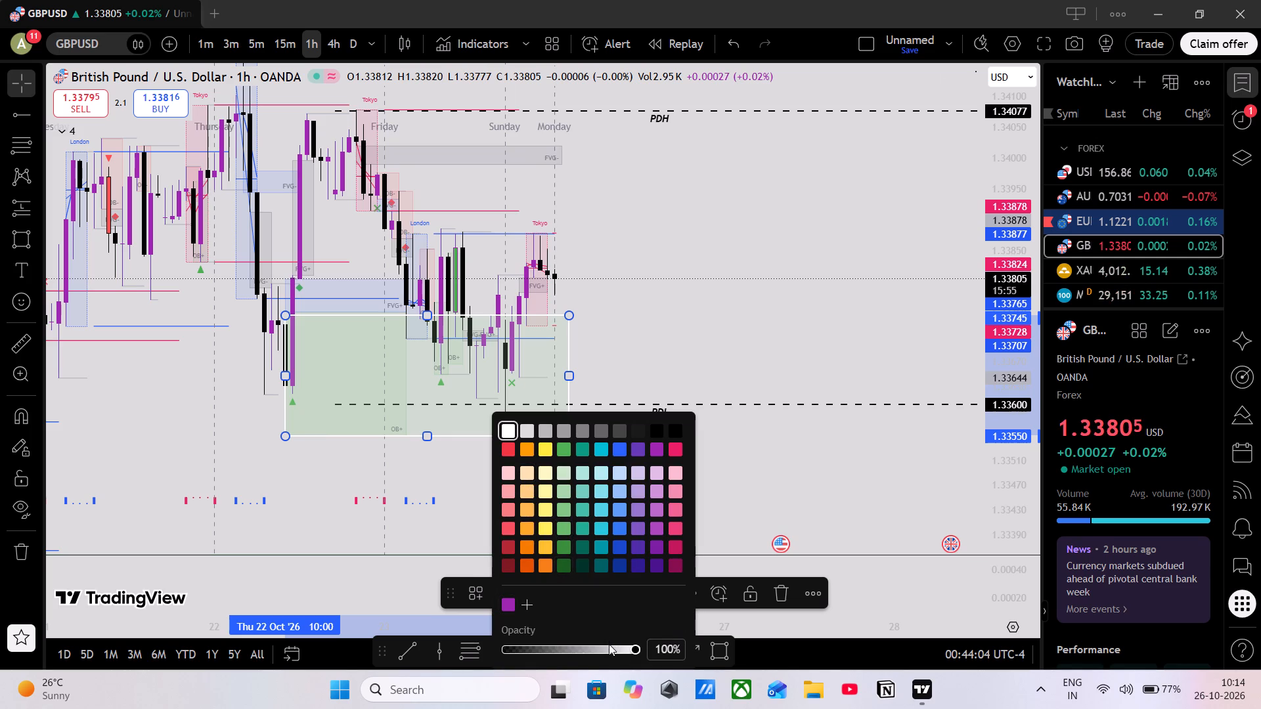
pyautogui.moveTo(601, 647); pyautogui.dragTo(462, 639)
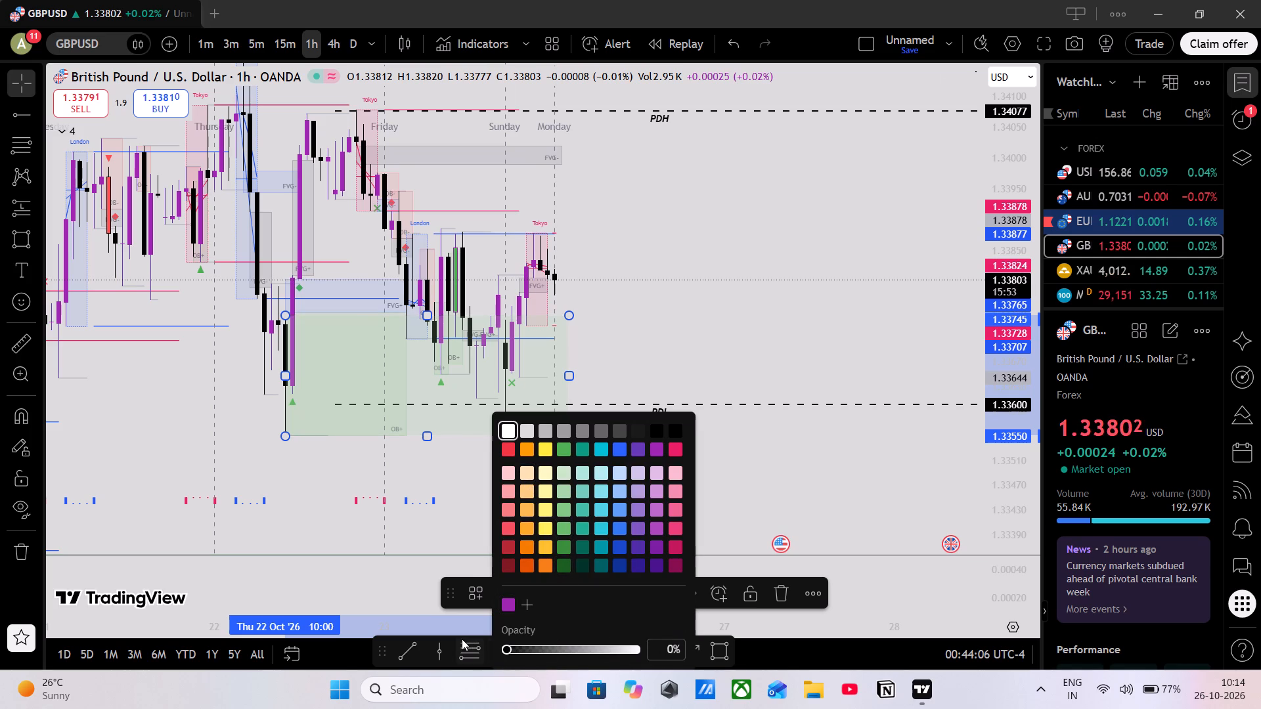
pyautogui.moveTo(462, 639); pyautogui.dragTo(460, 639)
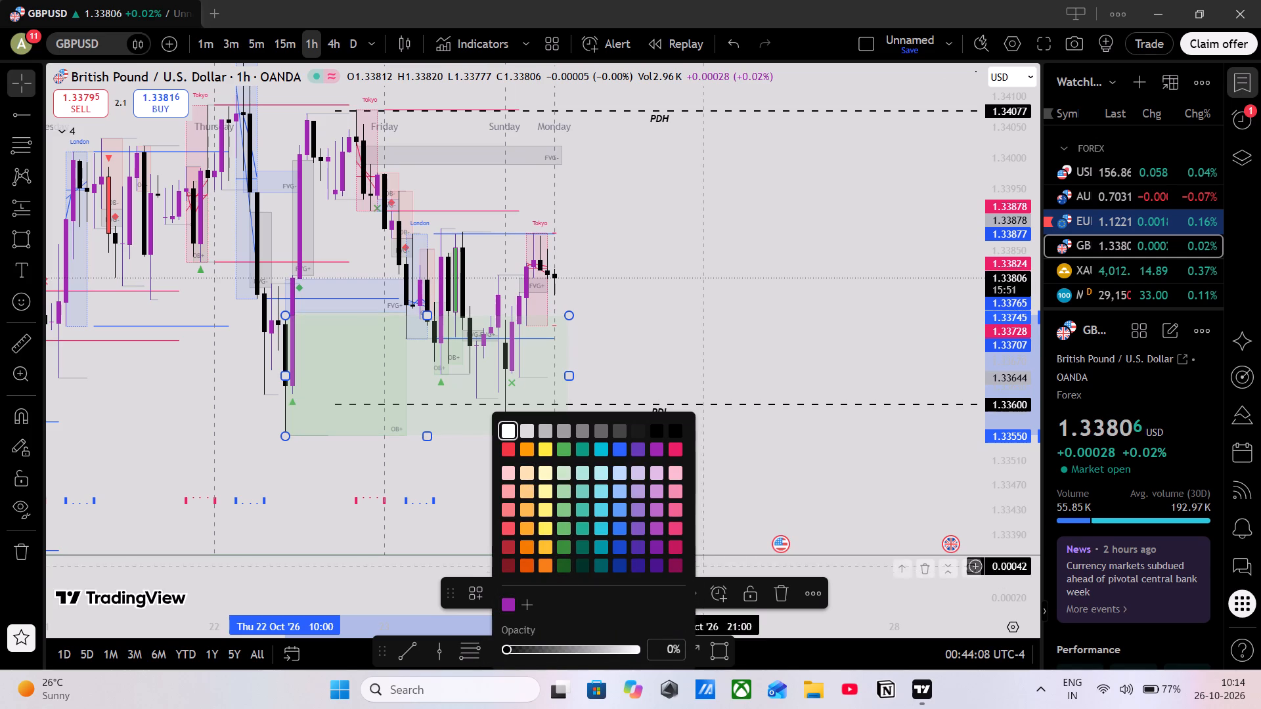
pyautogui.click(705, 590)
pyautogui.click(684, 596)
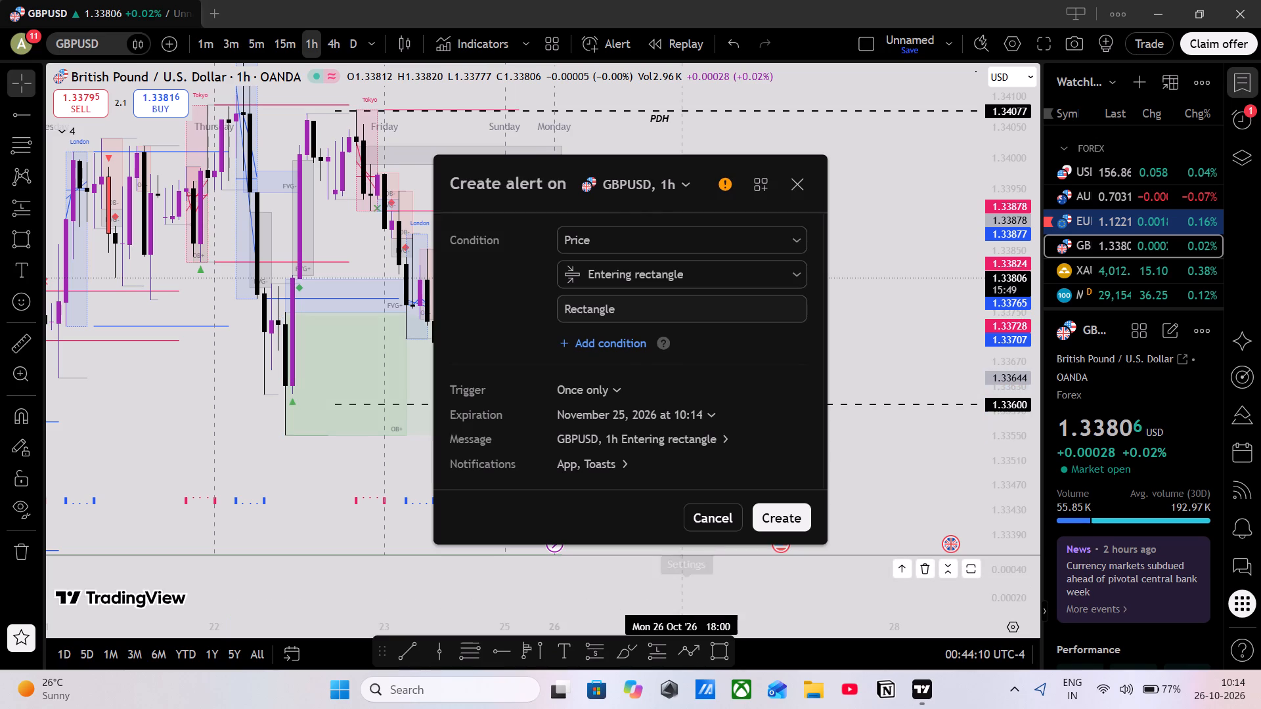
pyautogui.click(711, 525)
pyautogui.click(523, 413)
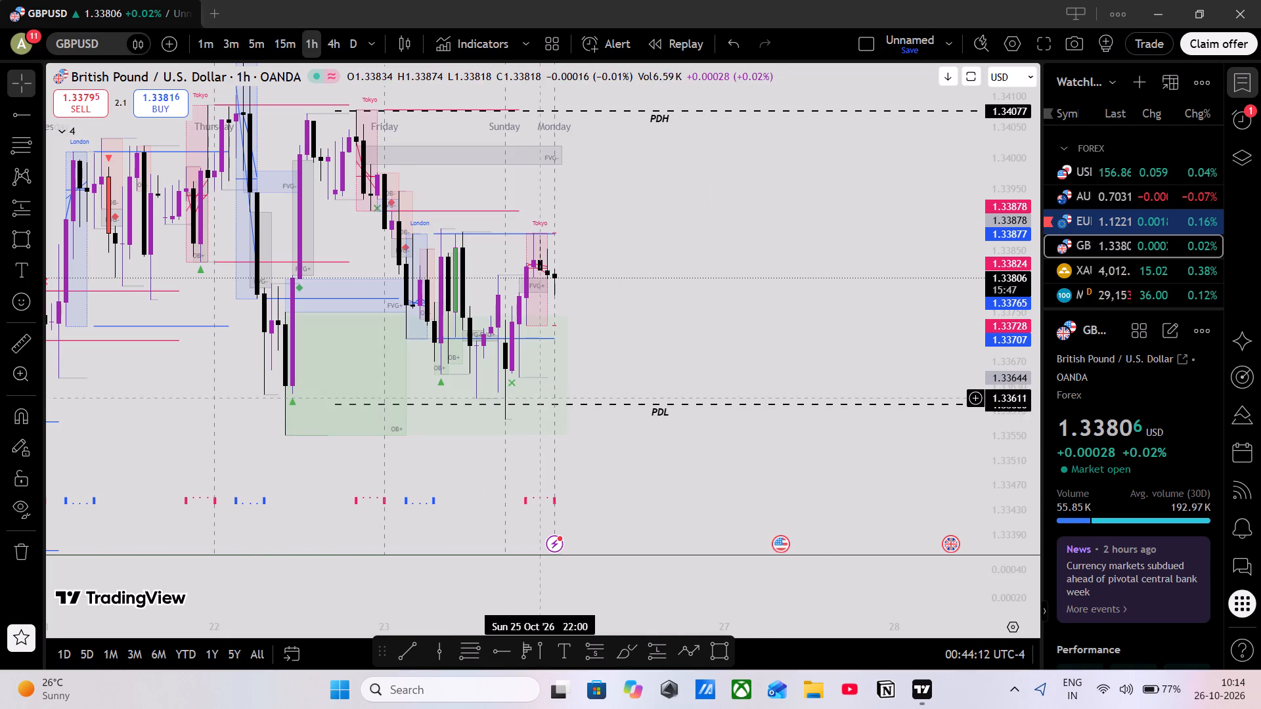
# Label the green order block rectangle with the text "1H OB".
pyautogui.click(567, 364)
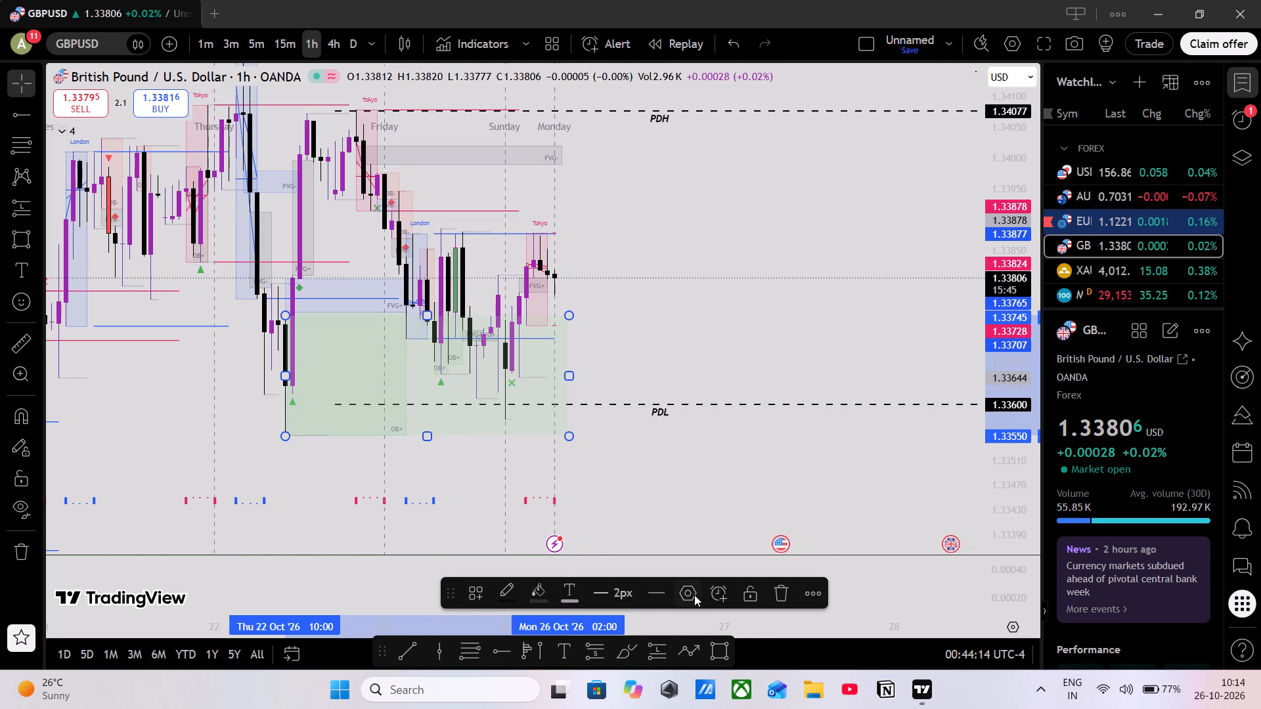
pyautogui.click(690, 594)
pyautogui.click(610, 341)
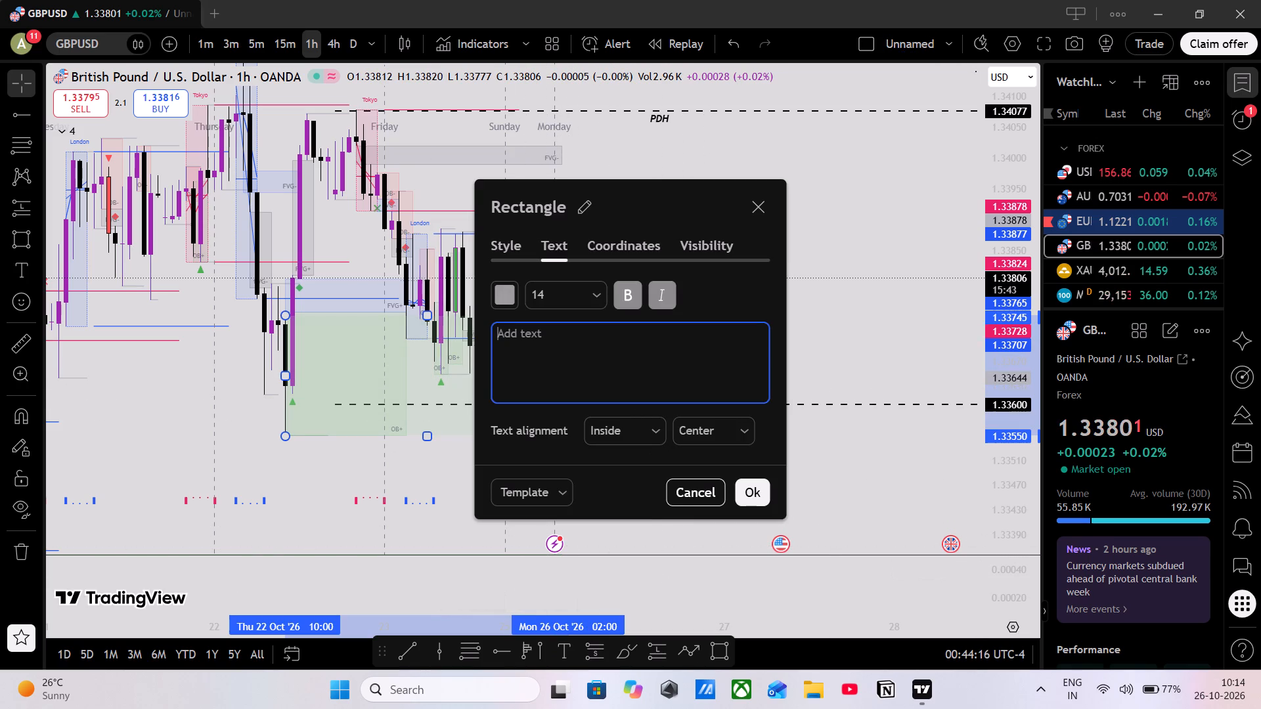
pyautogui.write('1H OB')
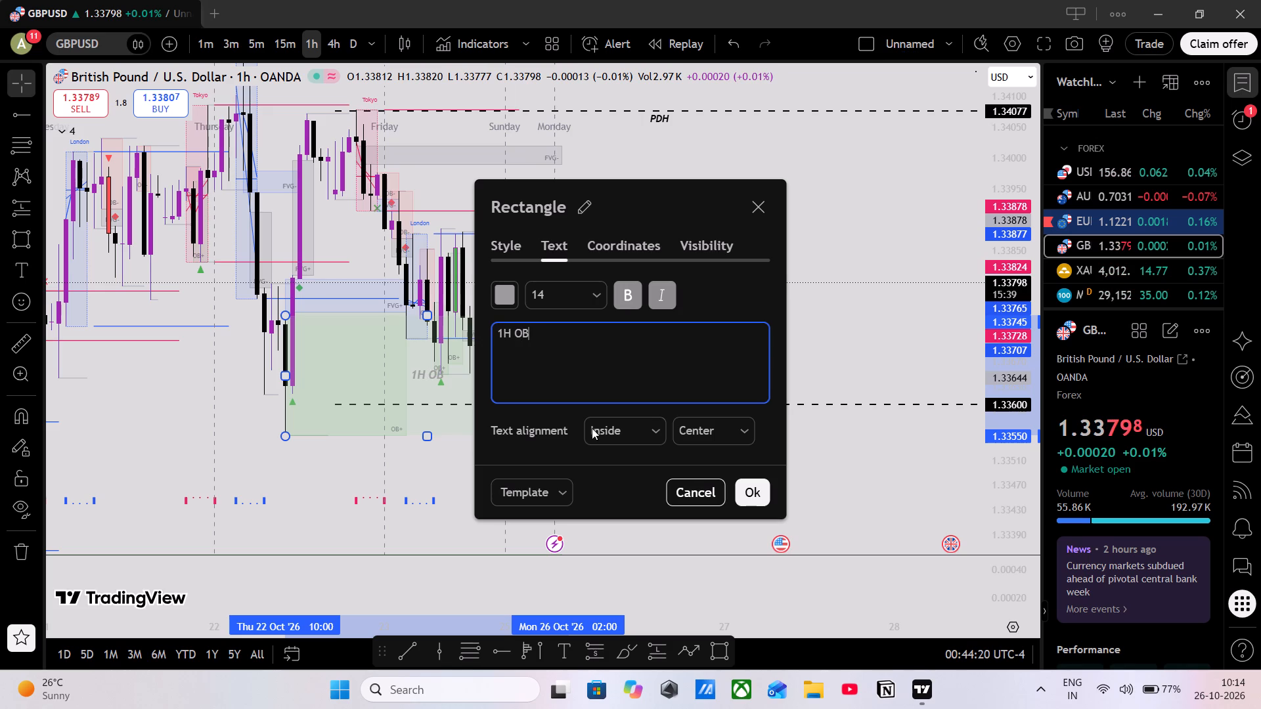
pyautogui.click(753, 490)
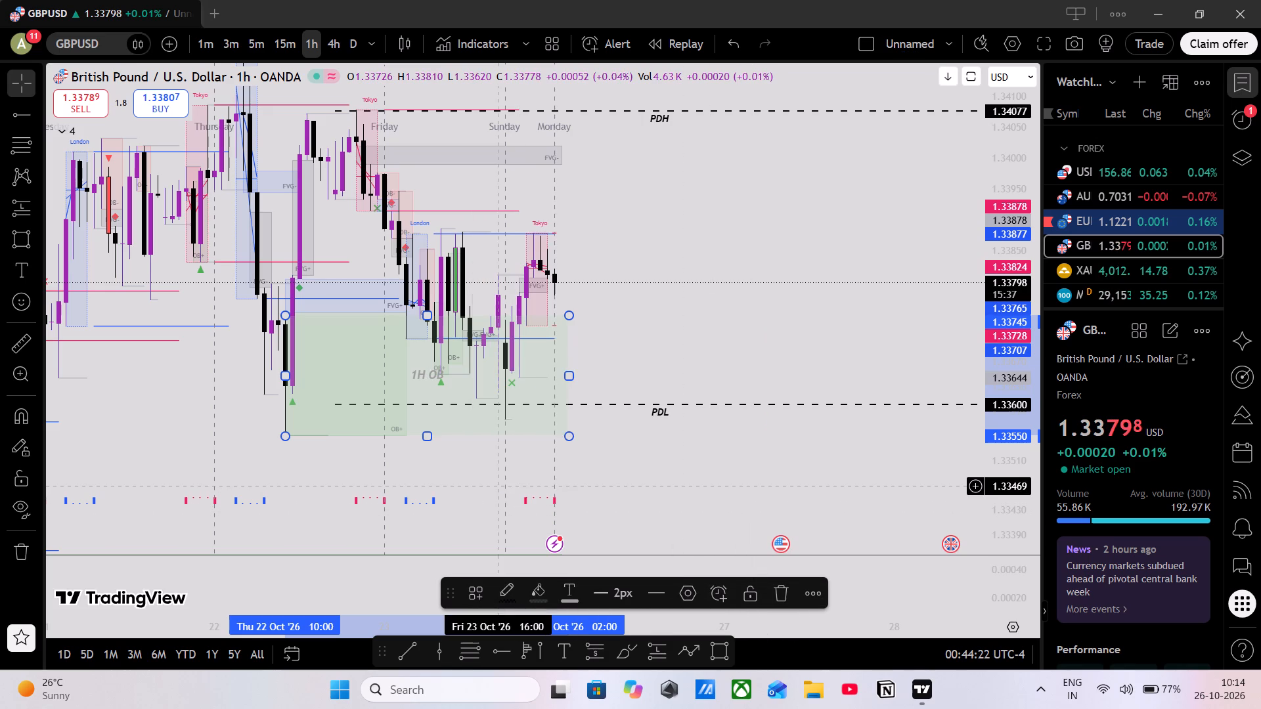
# Save the rectangle's style as a drawing template named "1H OB".
pyautogui.click(474, 590)
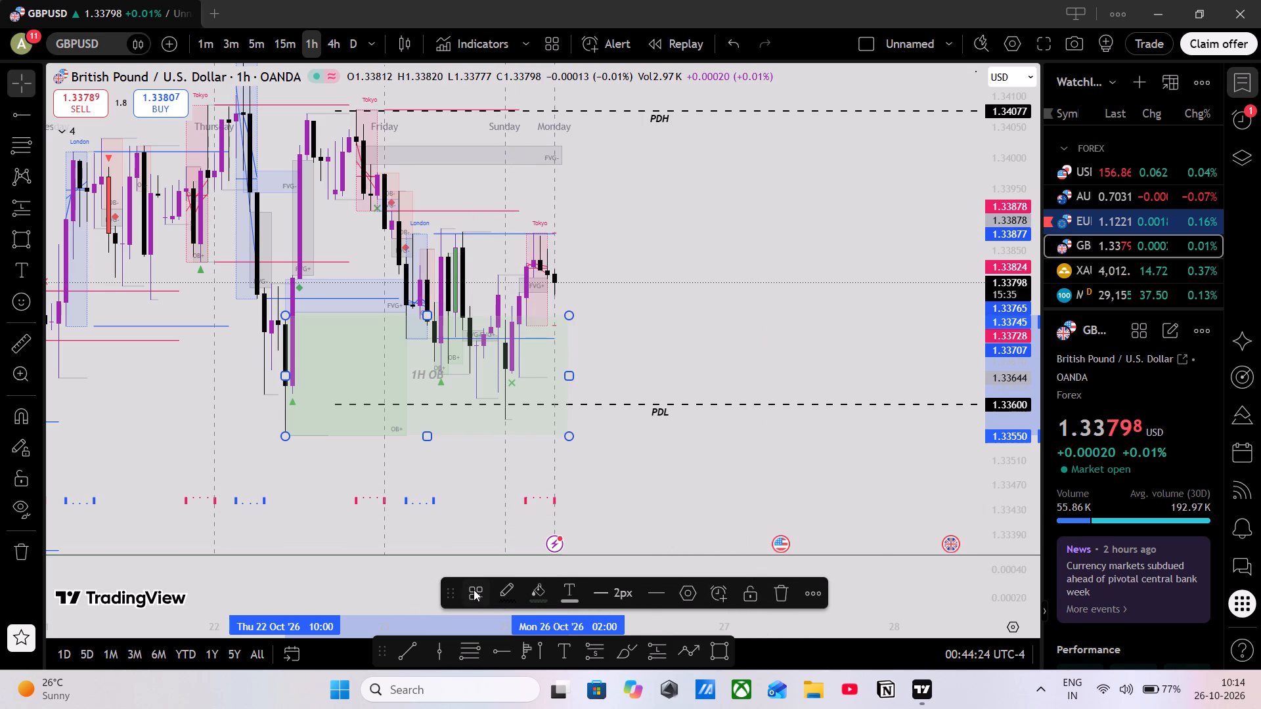
pyautogui.click(520, 565)
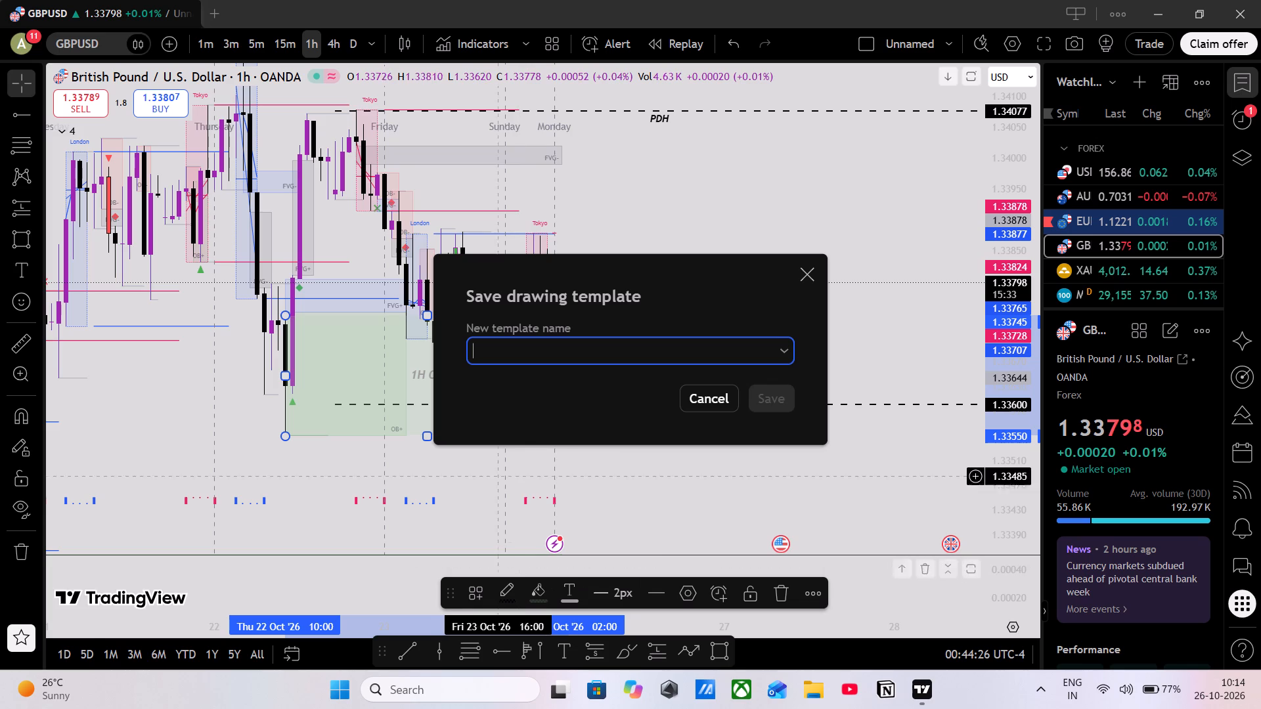
pyautogui.write('1H OB')
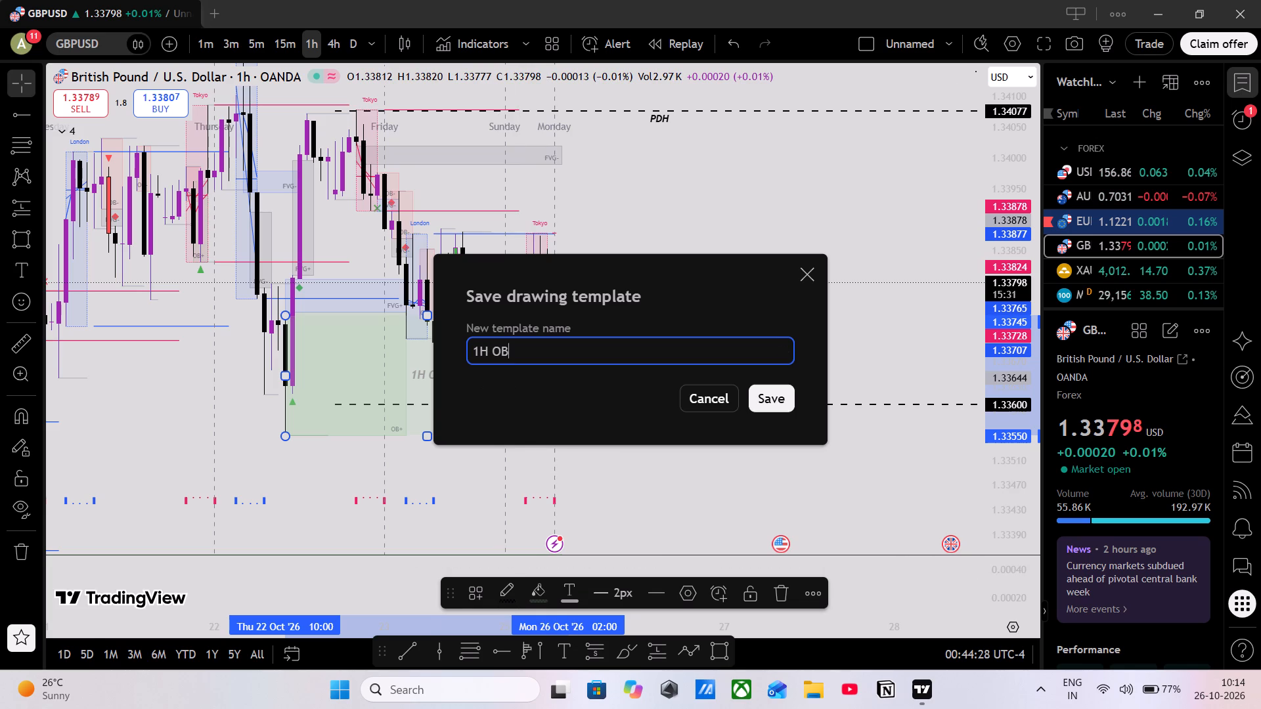
pyautogui.press('Return')
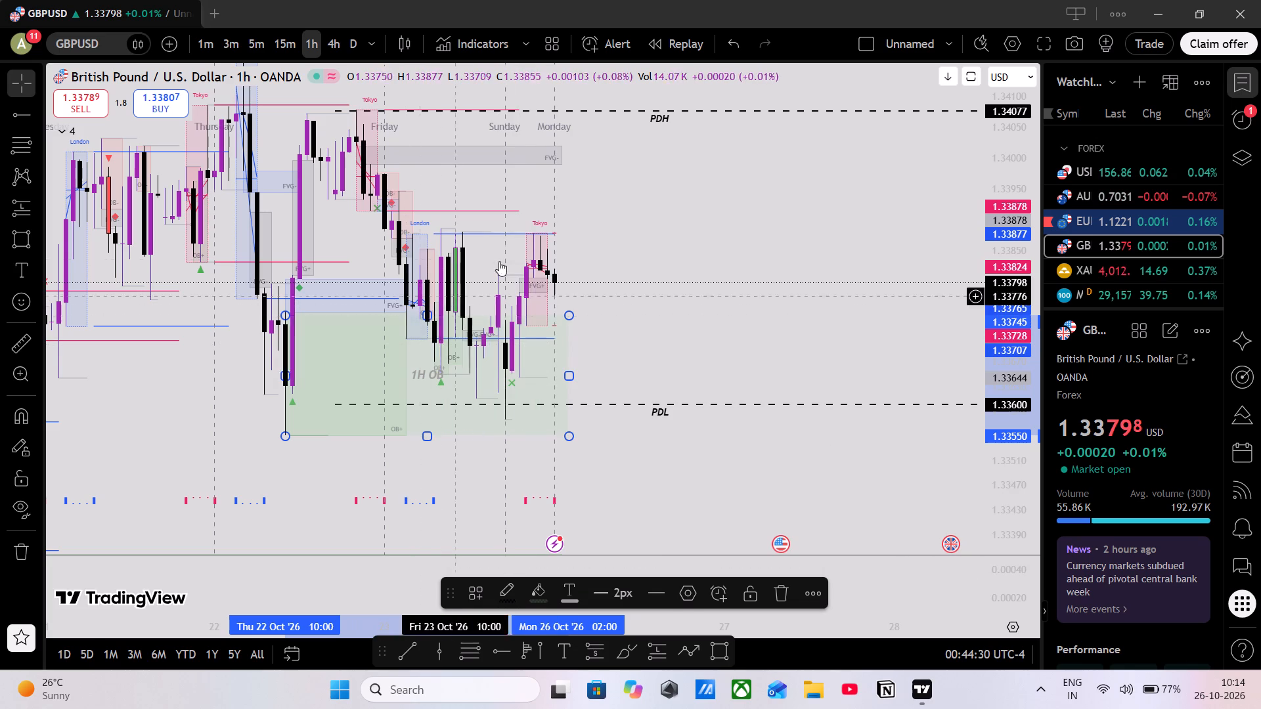
# Examine GBPUSD's 1-hour price action between PDH and PDL, including the marked order blocks and fair value gaps.
pyautogui.moveTo(634, 219); pyautogui.dragTo(650, 347)
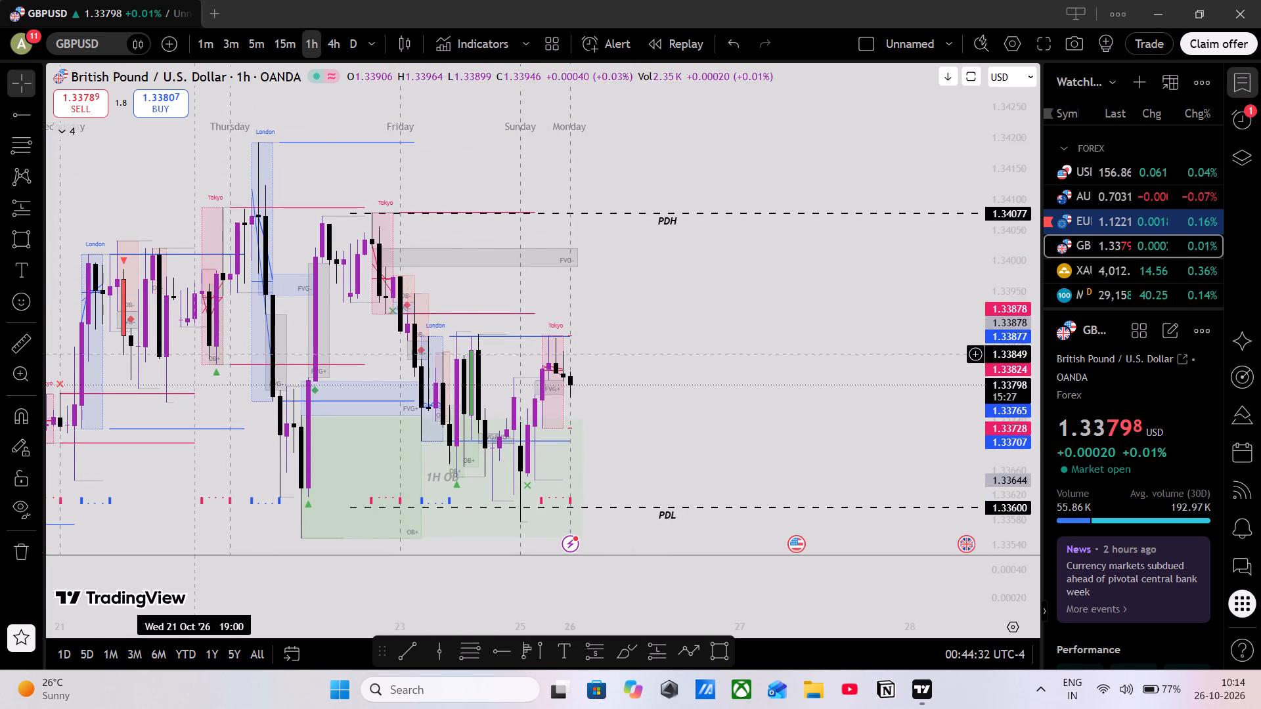
pyautogui.moveTo(534, 351); pyautogui.dragTo(563, 236)
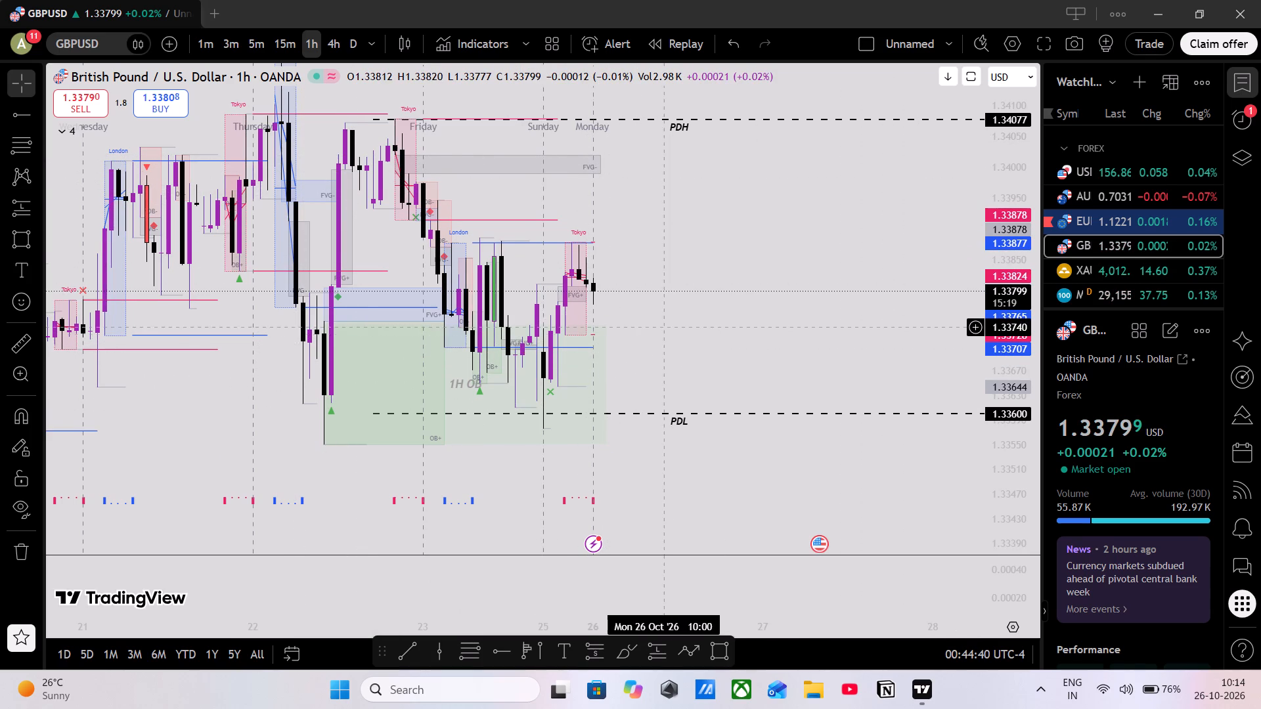
pyautogui.scroll(7, 661, 327)
pyautogui.moveTo(447, 273); pyautogui.dragTo(896, 295)
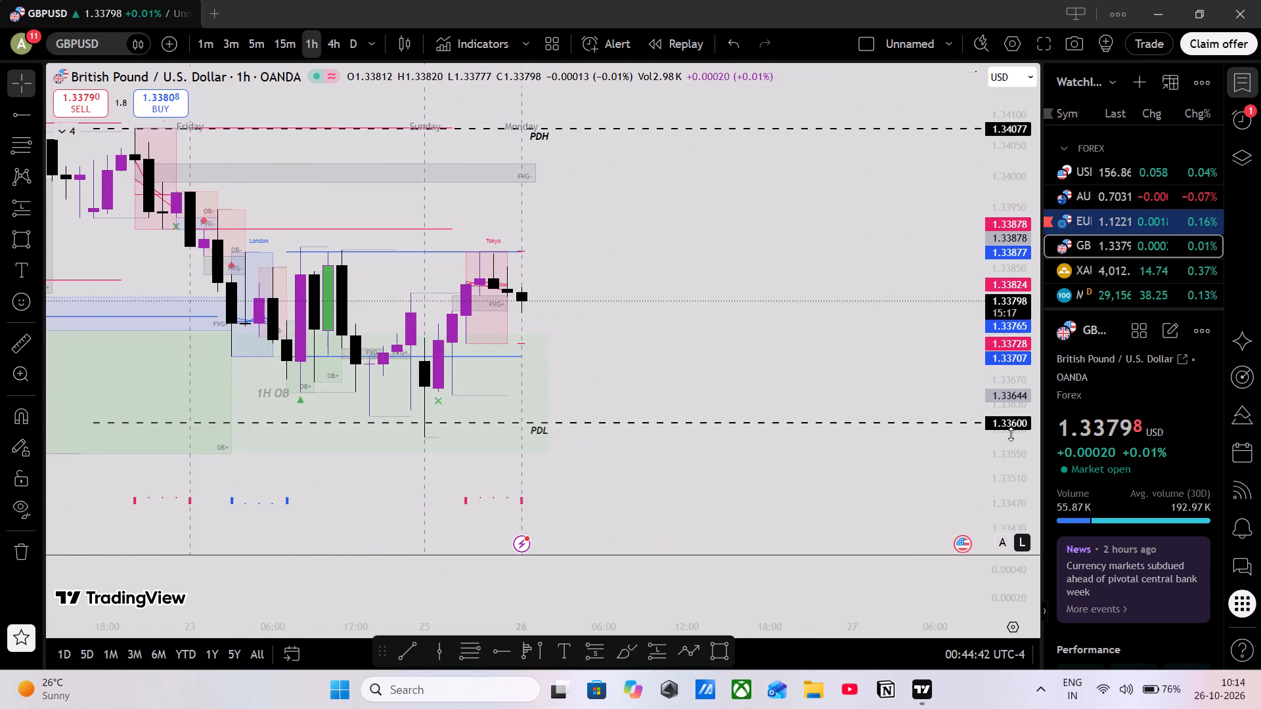
pyautogui.moveTo(1010, 433); pyautogui.dragTo(971, 158)
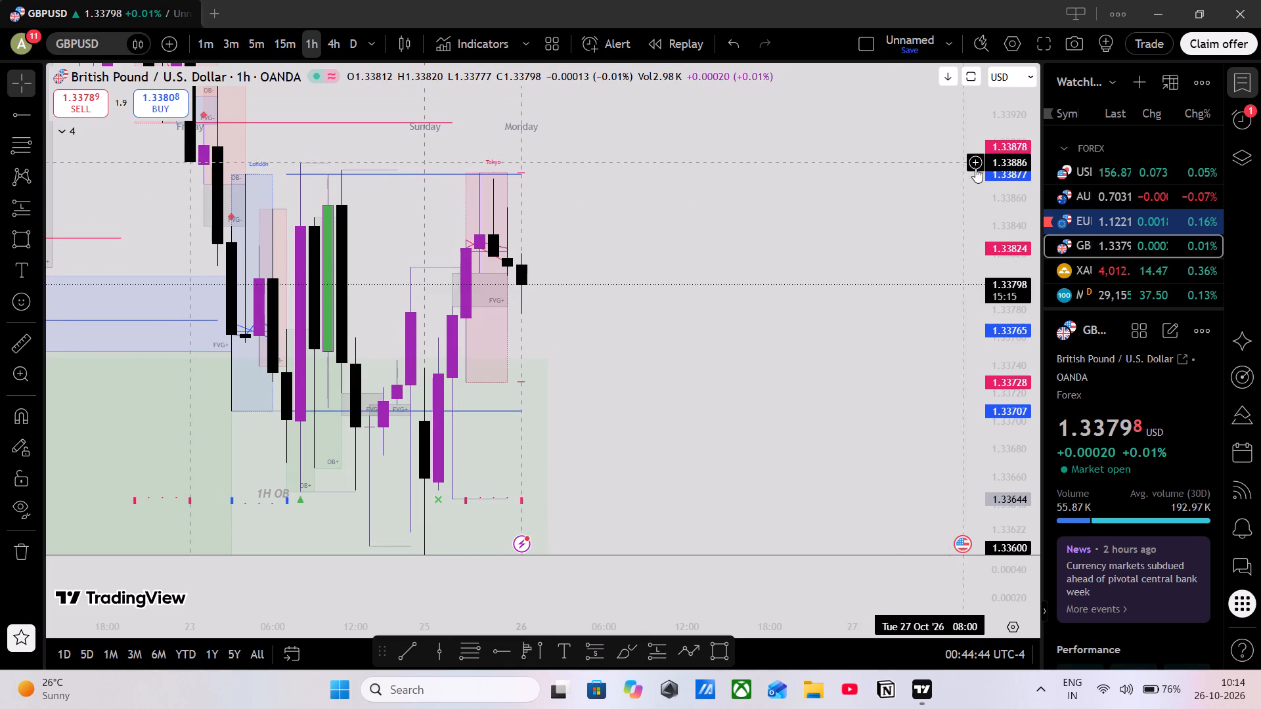
pyautogui.moveTo(982, 172); pyautogui.dragTo(979, 123)
pyautogui.moveTo(1014, 165); pyautogui.dragTo(1019, 454)
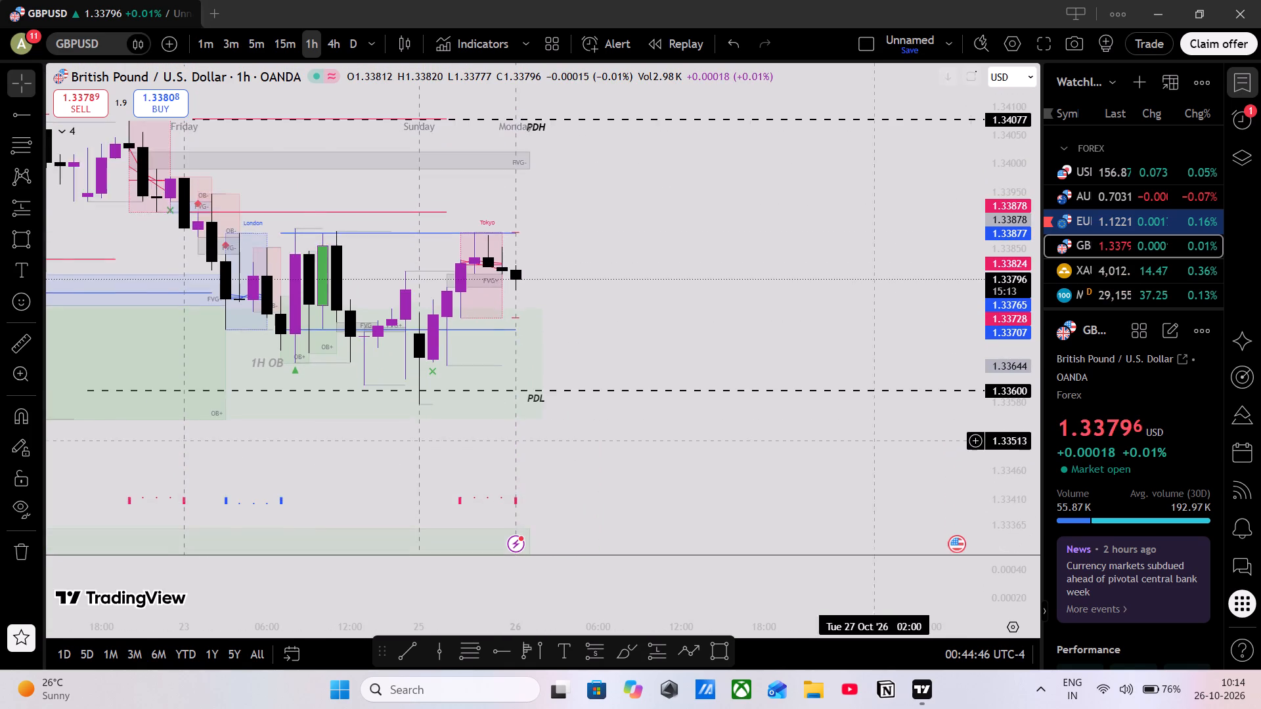
pyautogui.scroll(-6, 750, 435)
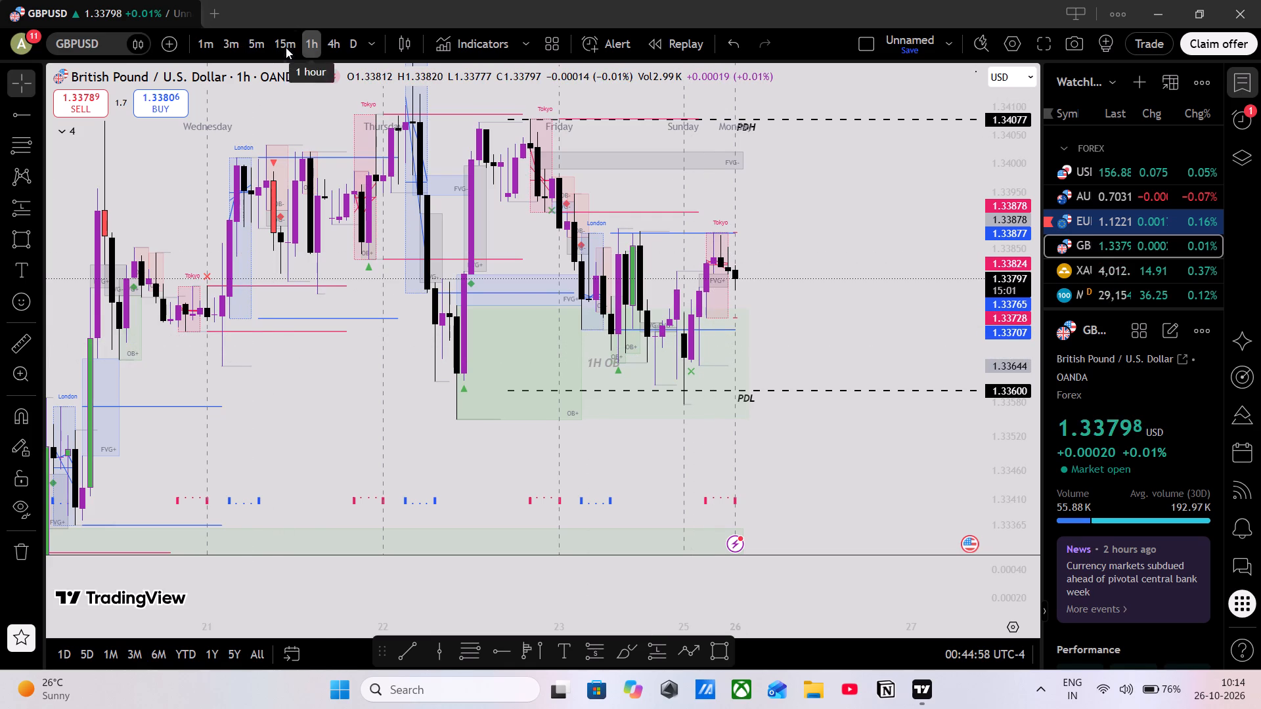
# Switch GBPUSD to the 3-minute timeframe and hide the Super OrderBlock / FVG / BoS Tools indicator.
pyautogui.click(235, 47)
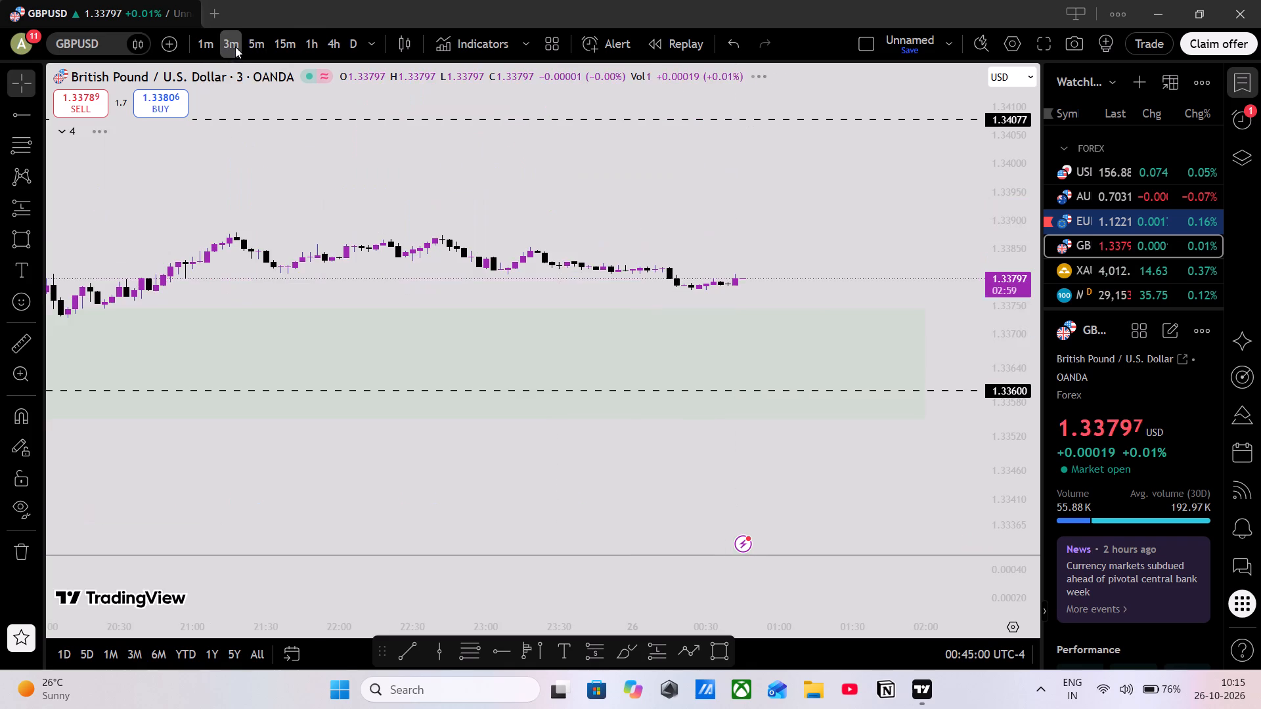
pyautogui.scroll(-12, 265, 152)
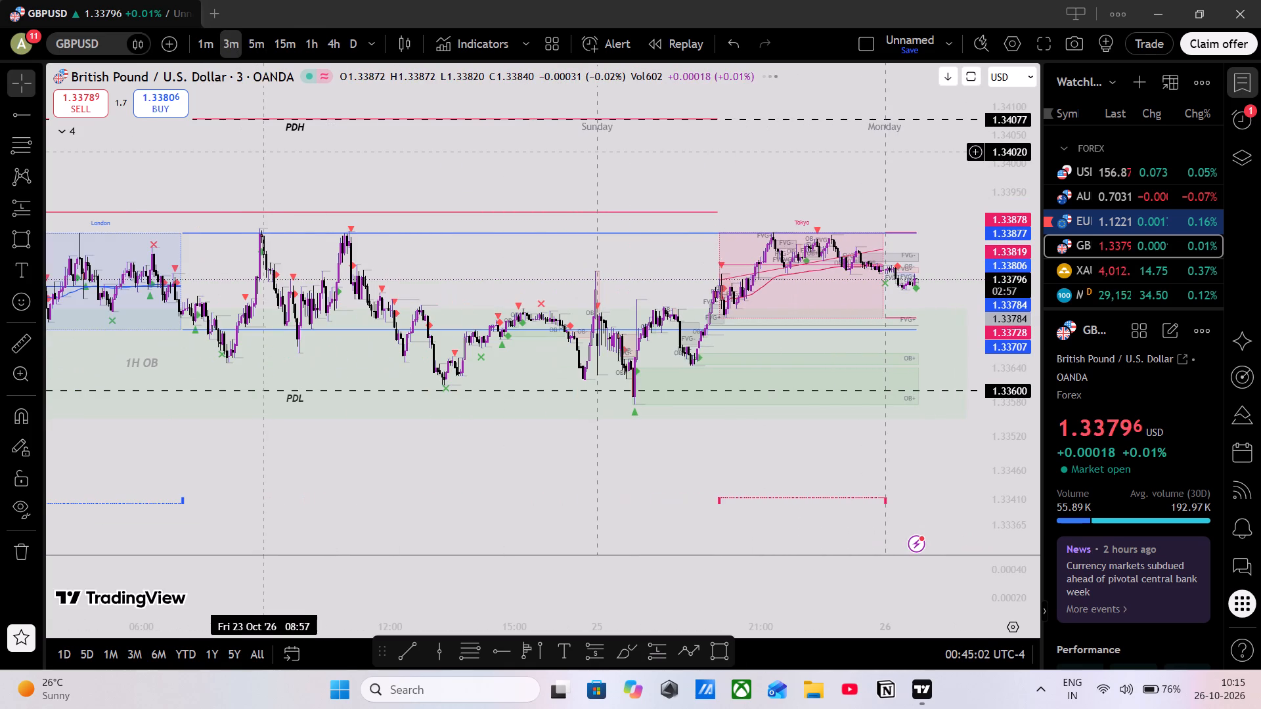
pyautogui.click(72, 123)
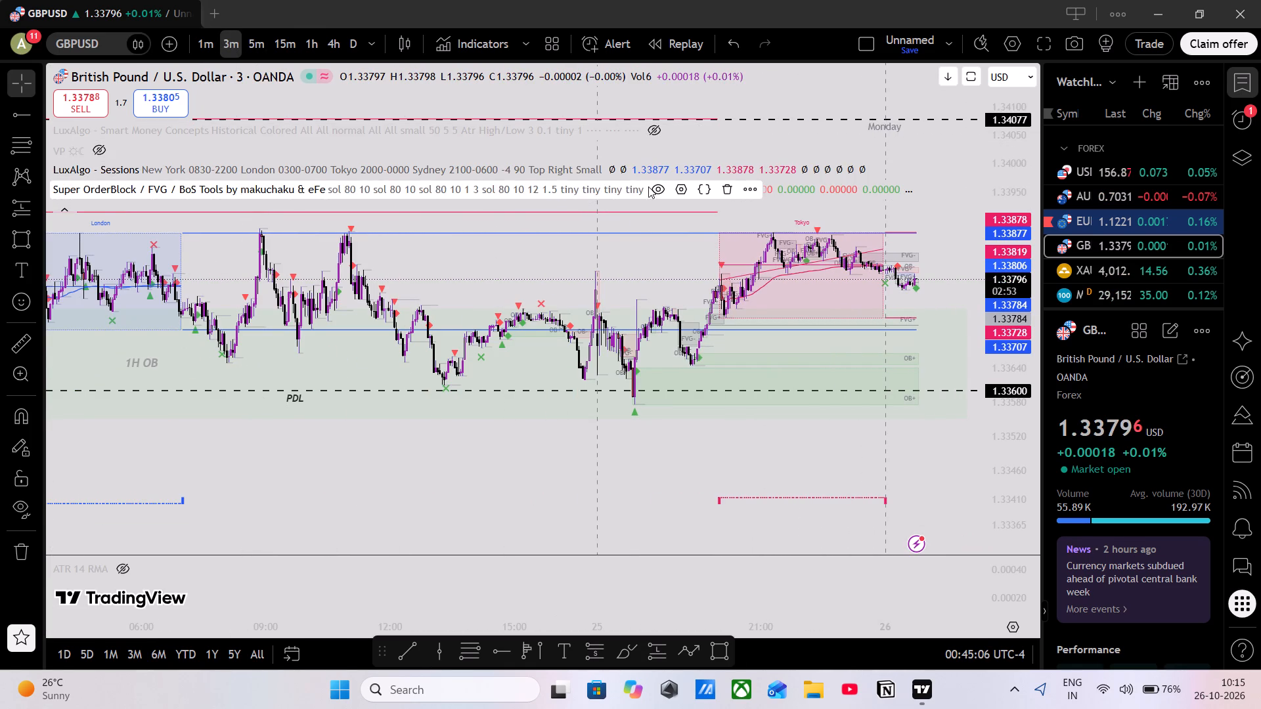
pyautogui.click(659, 188)
# Draw a level dashed red trend line at about 1.33851 from the Tokyo session's last swing high, extending past the latest candles.
pyautogui.moveTo(648, 279); pyautogui.dragTo(403, 381)
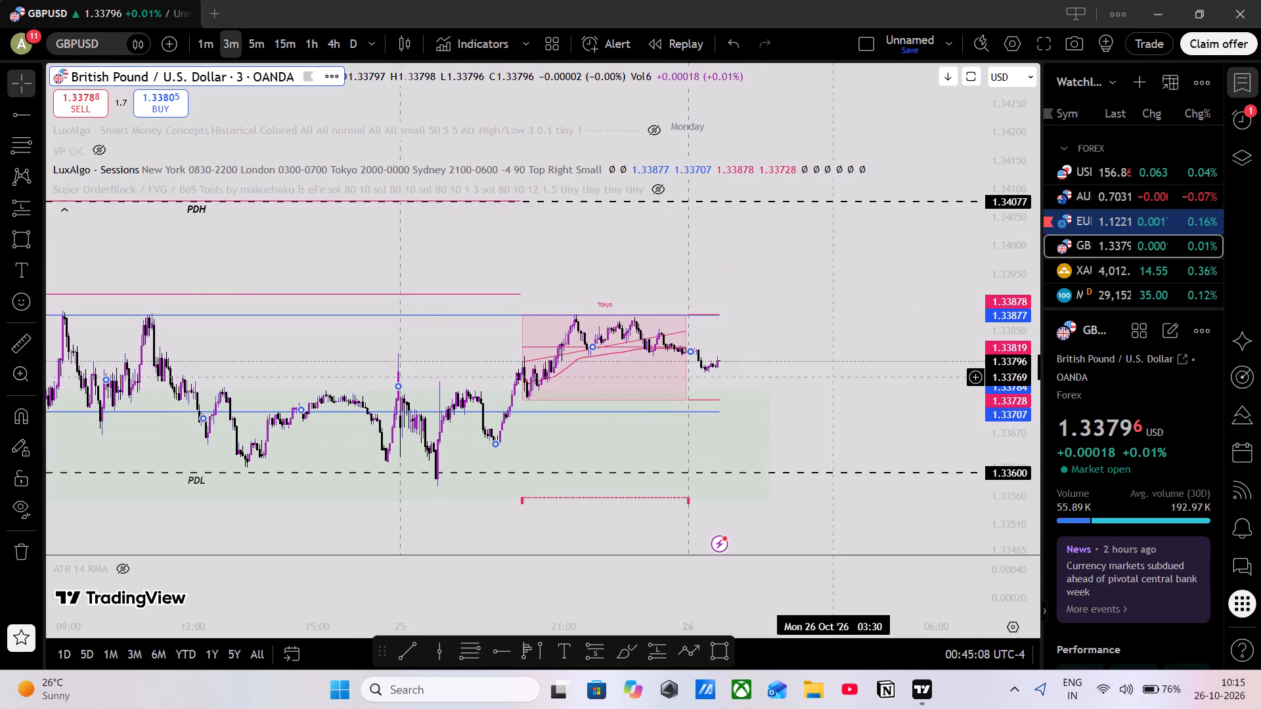
pyautogui.moveTo(1030, 450); pyautogui.dragTo(1002, 77)
pyautogui.scroll(6, 785, 404)
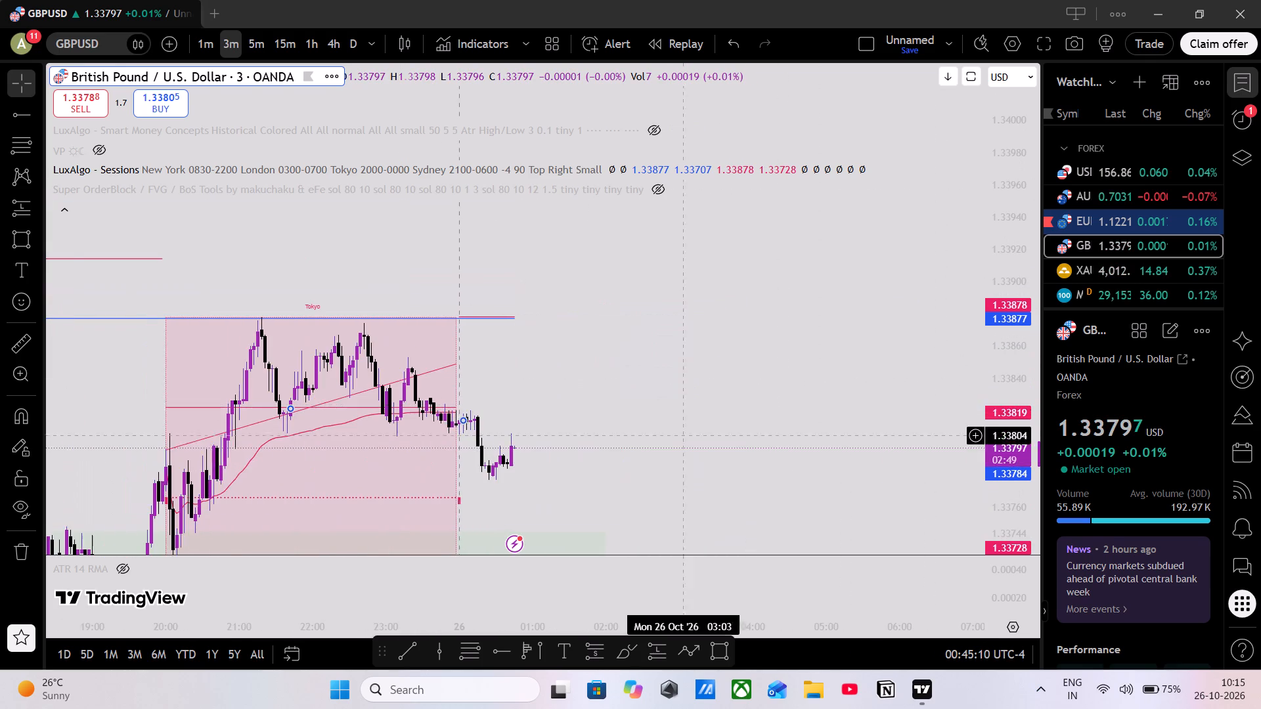
pyautogui.moveTo(643, 444); pyautogui.dragTo(877, 187)
pyautogui.moveTo(776, 333); pyautogui.dragTo(877, 419)
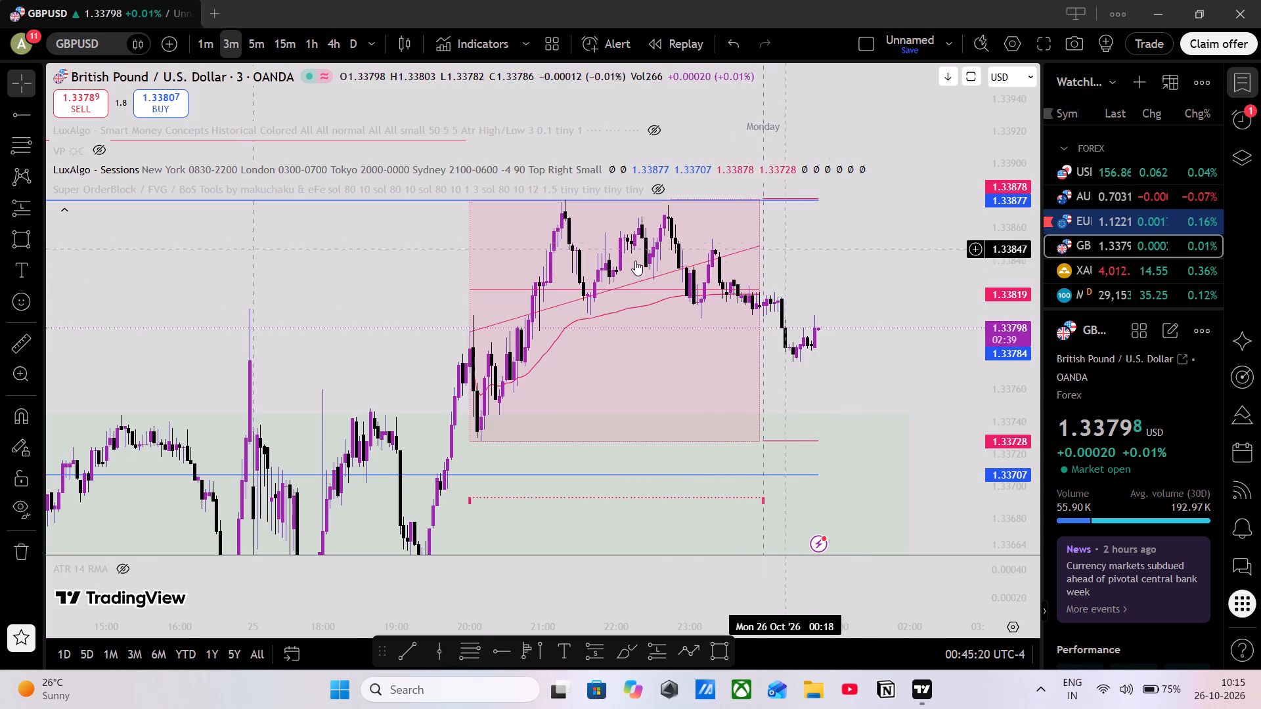
pyautogui.click(72, 209)
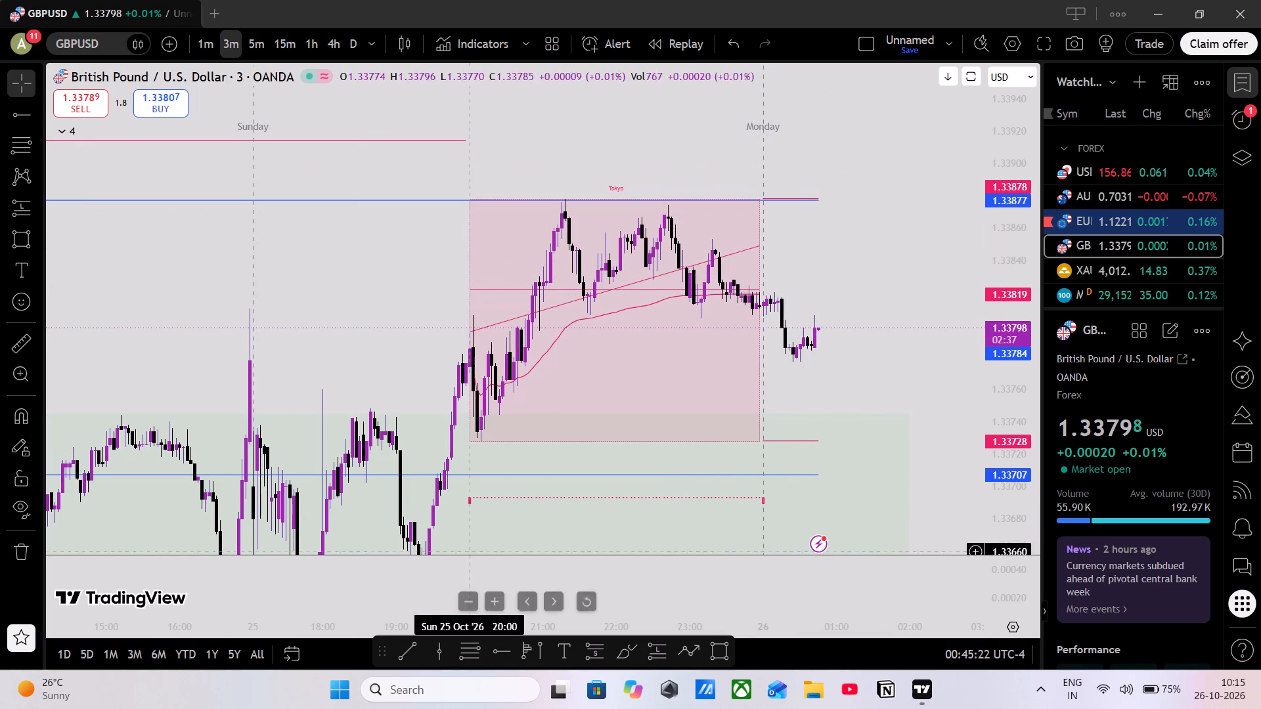
pyautogui.click(405, 641)
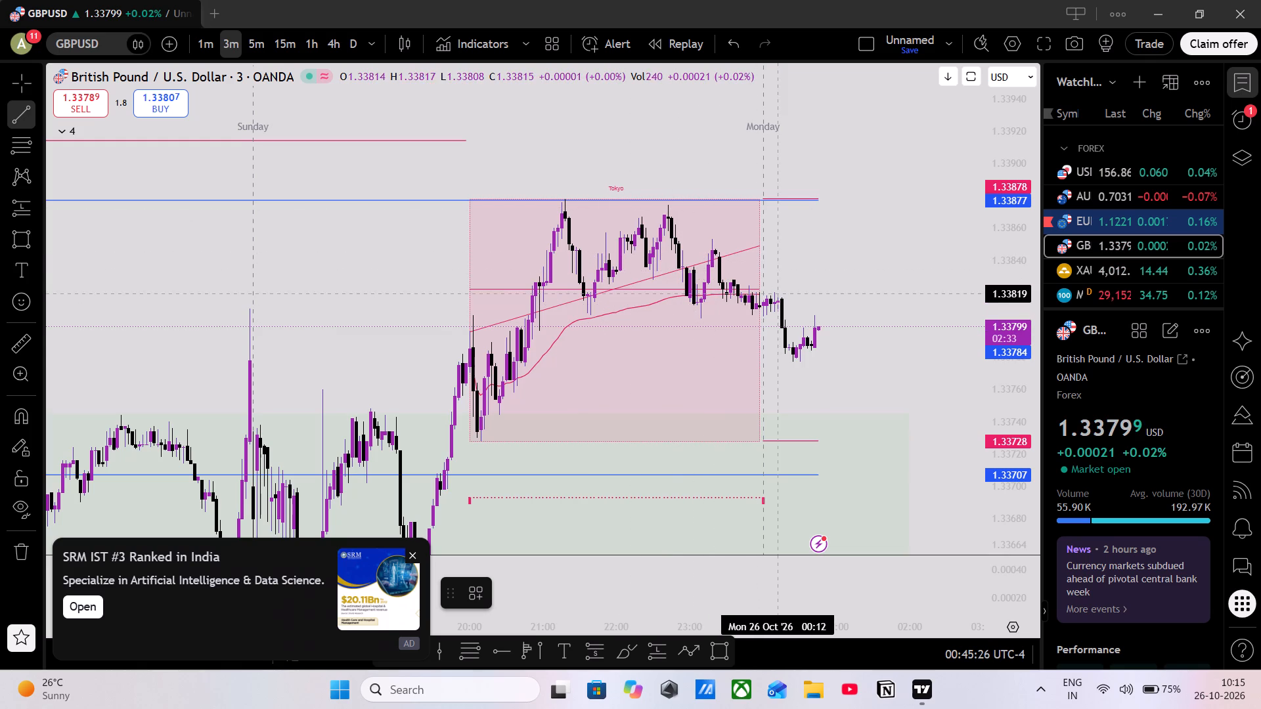
pyautogui.click(713, 241)
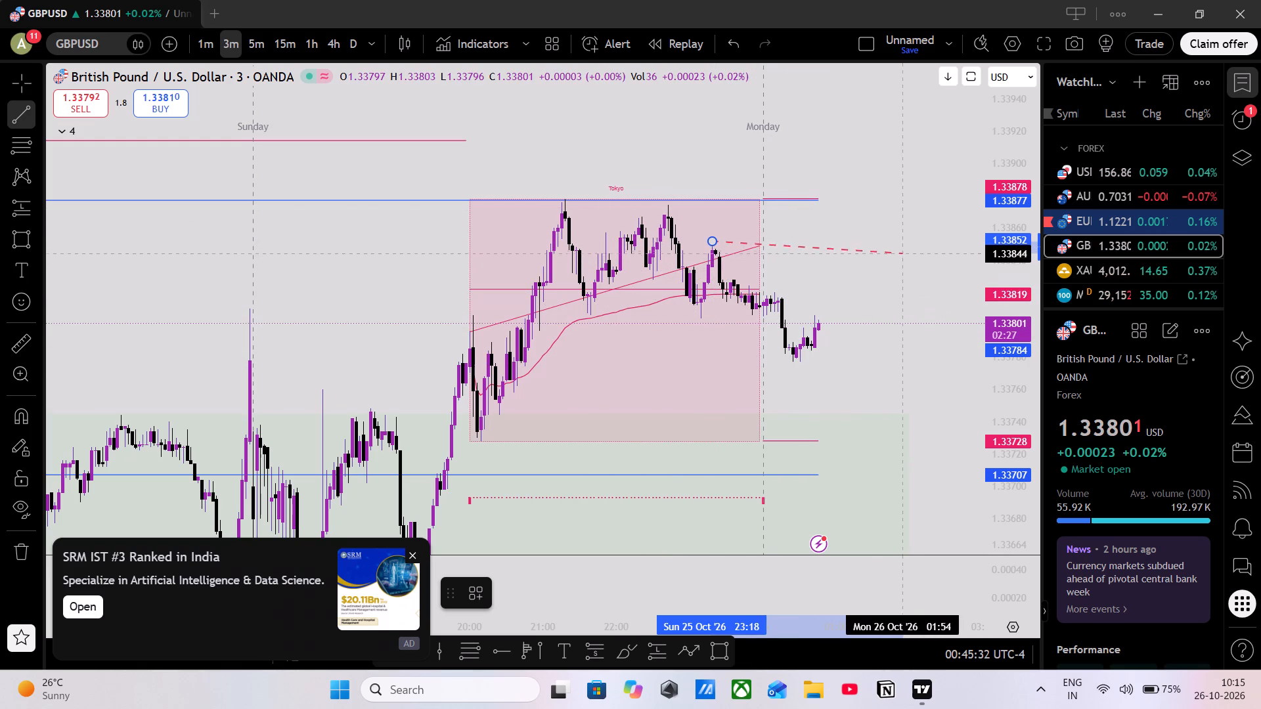
pyautogui.click(936, 242)
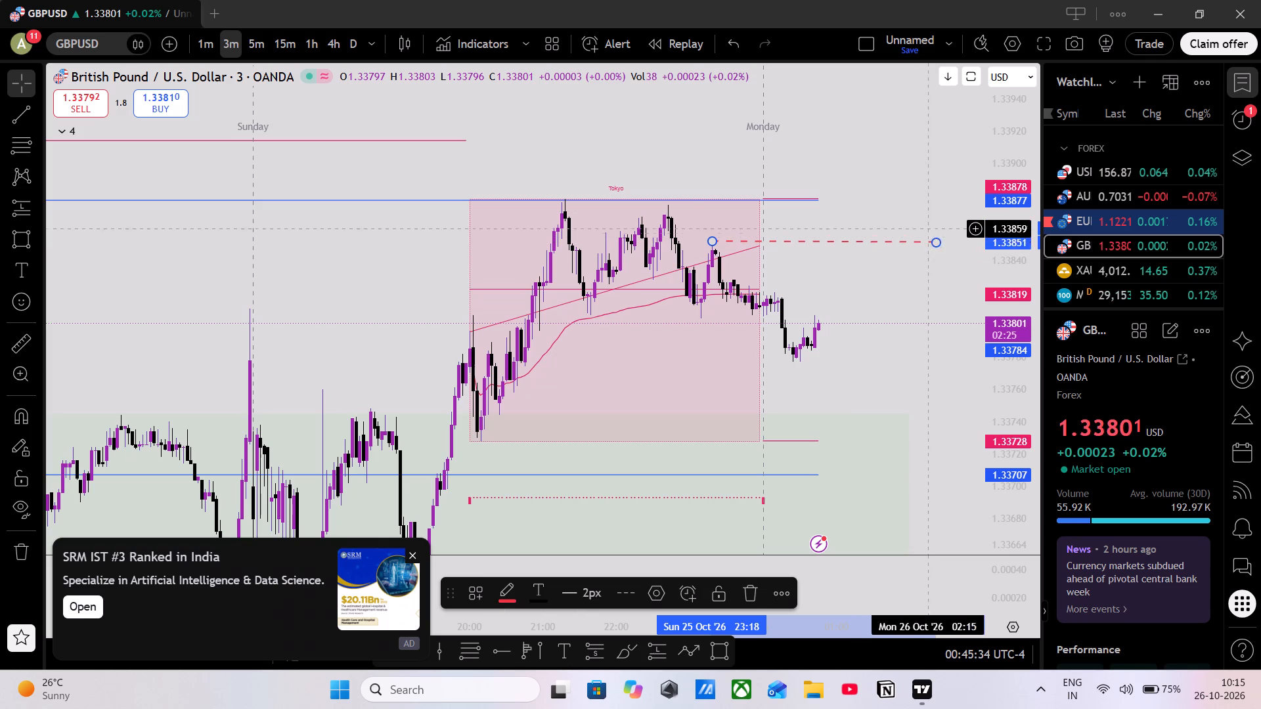
pyautogui.click(914, 210)
# Switch GBPUSD to the 1-hour timeframe and show the LuxAlgo - Smart Money Concepts indicator.
pyautogui.moveTo(906, 482); pyautogui.dragTo(925, 366)
pyautogui.scroll(-6, 908, 372)
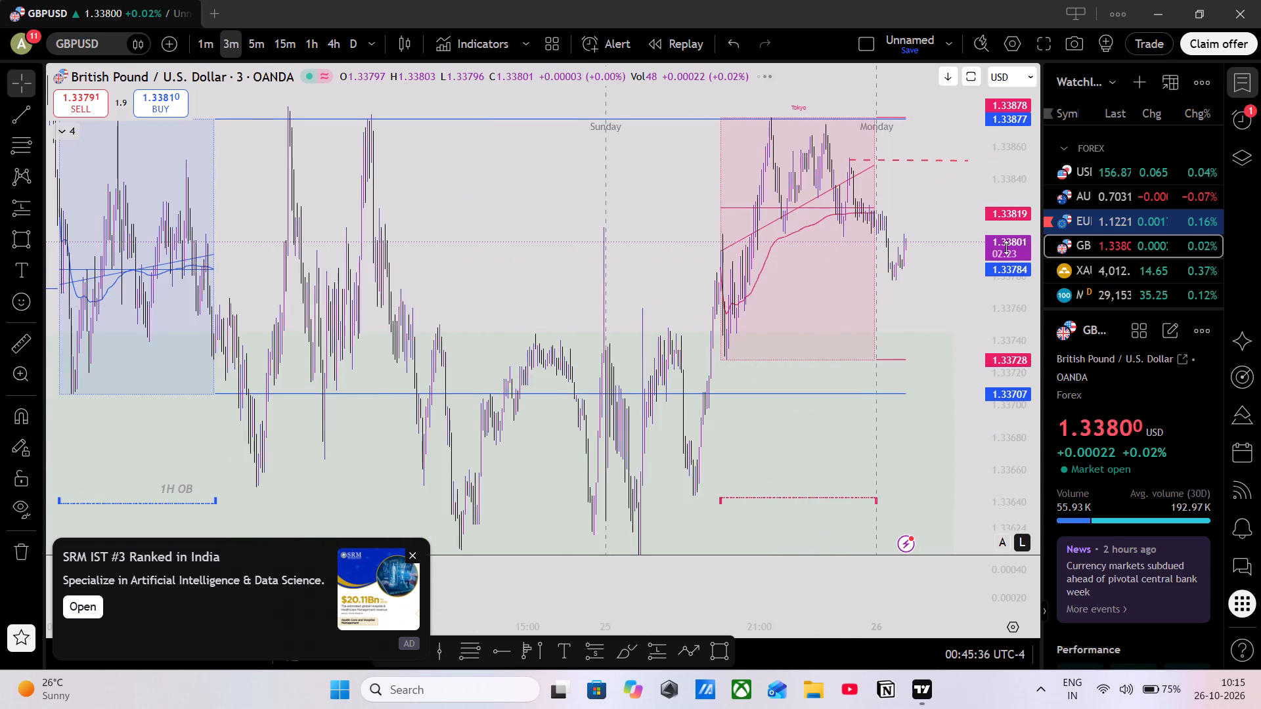
pyautogui.moveTo(1013, 272); pyautogui.dragTo(999, 529)
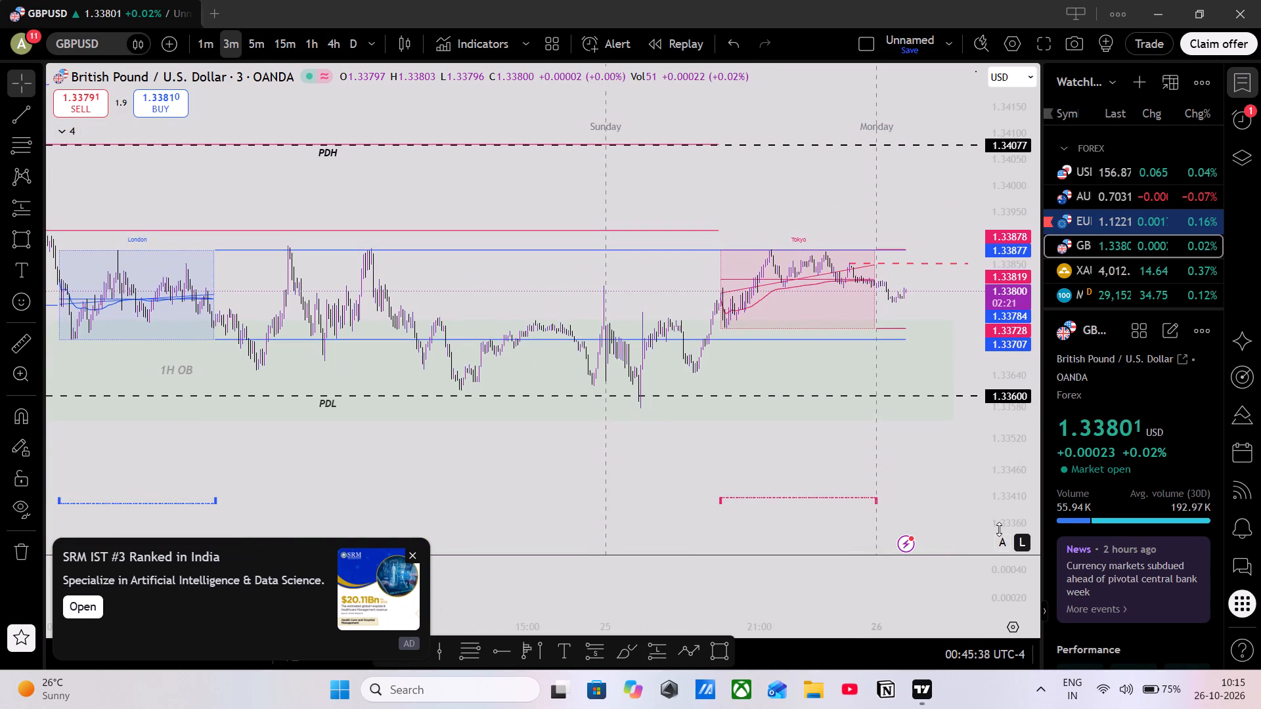
pyautogui.moveTo(999, 529); pyautogui.dragTo(900, 376)
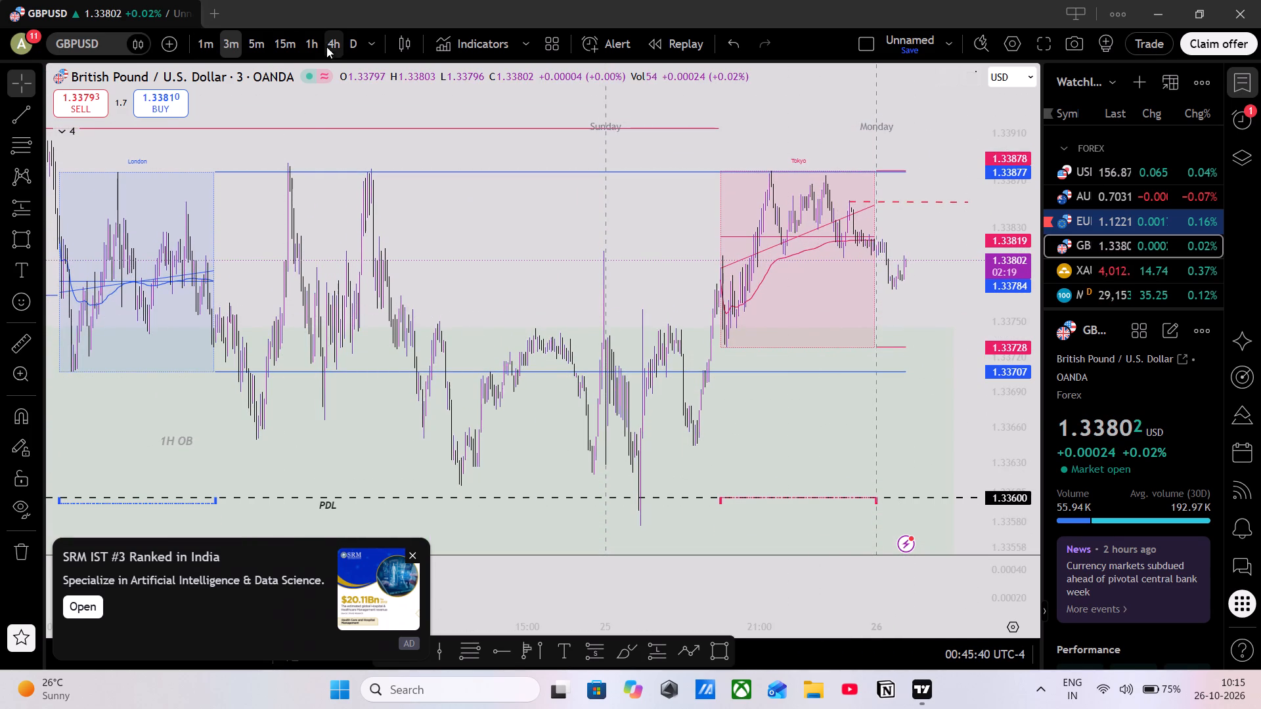
pyautogui.click(305, 43)
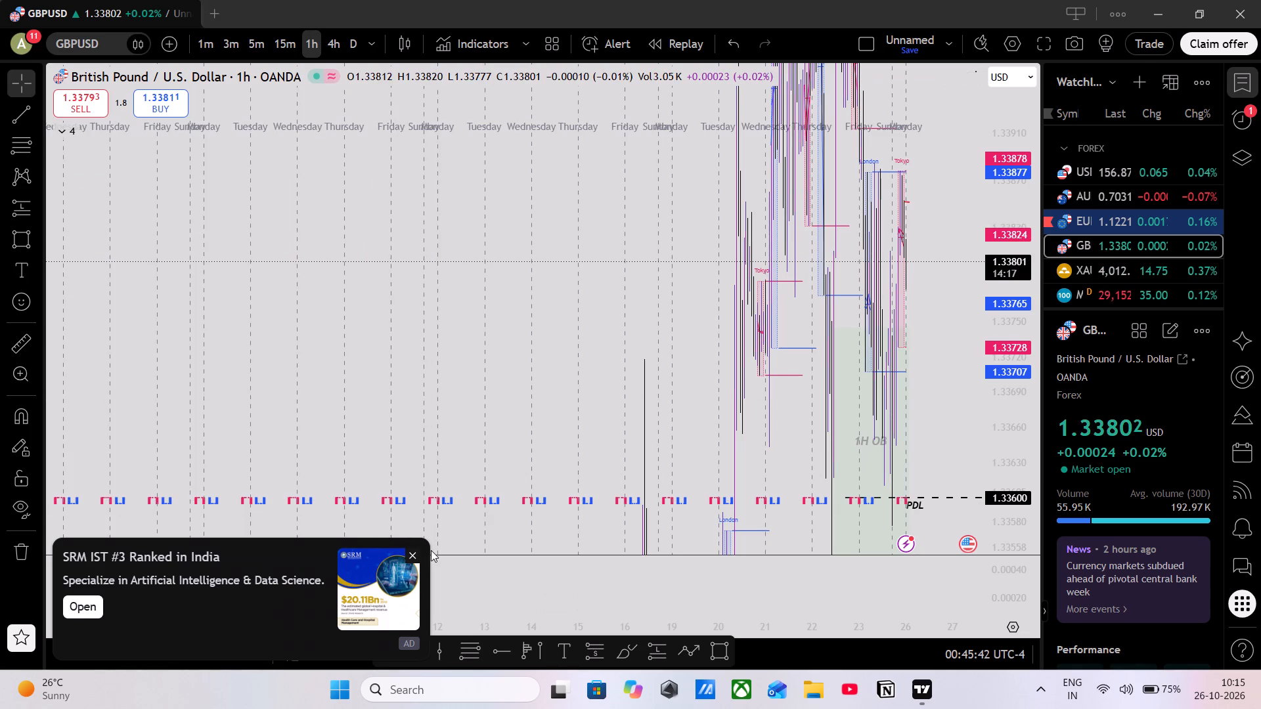
pyautogui.click(408, 551)
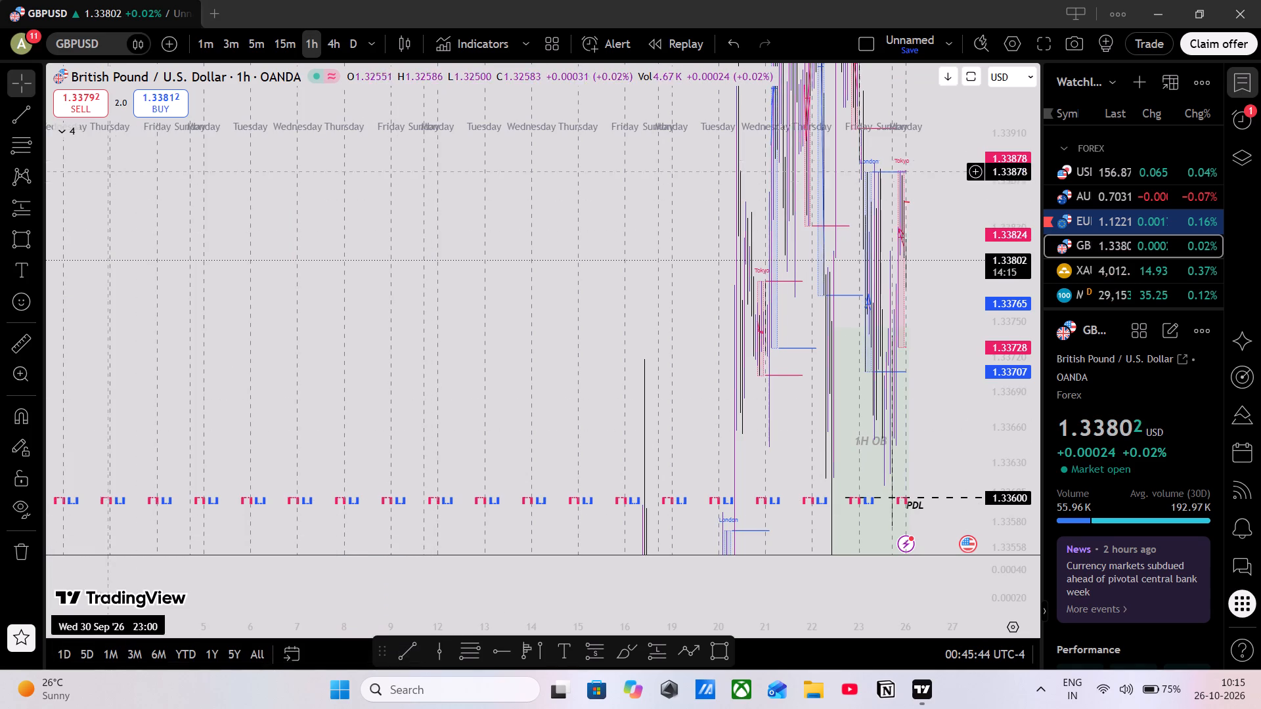
pyautogui.click(64, 132)
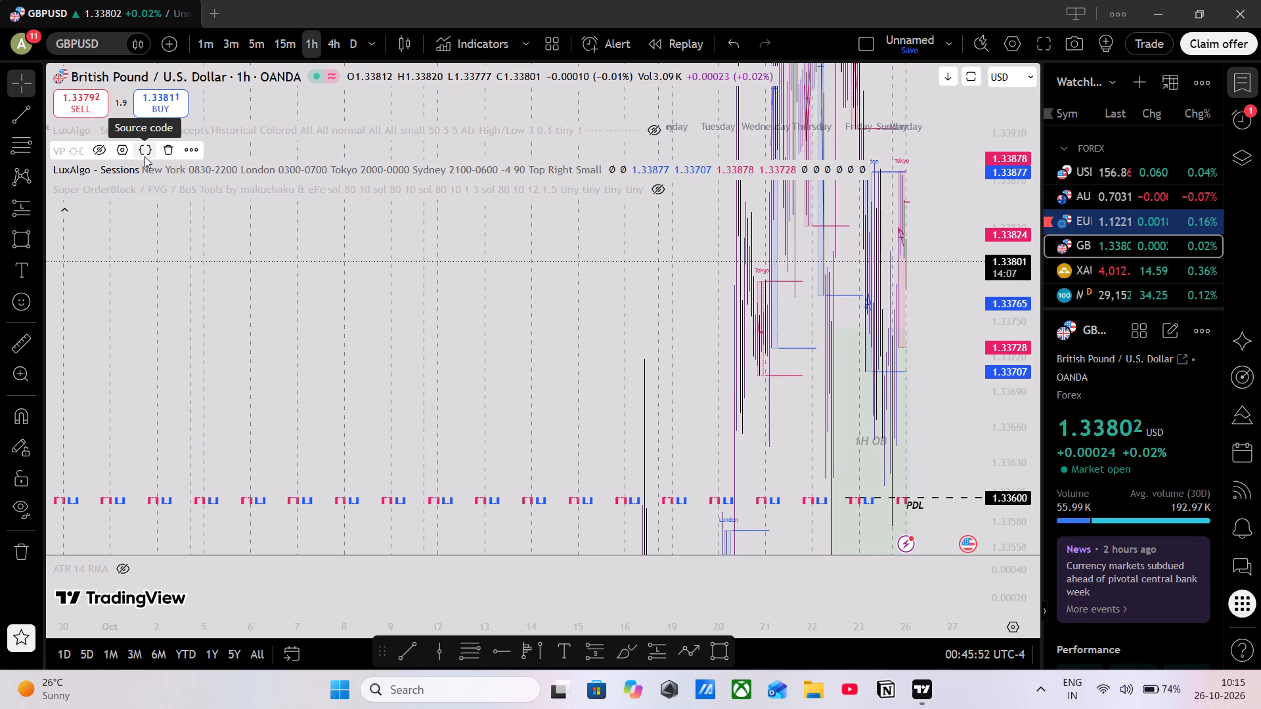
pyautogui.scroll(10, 144, 156)
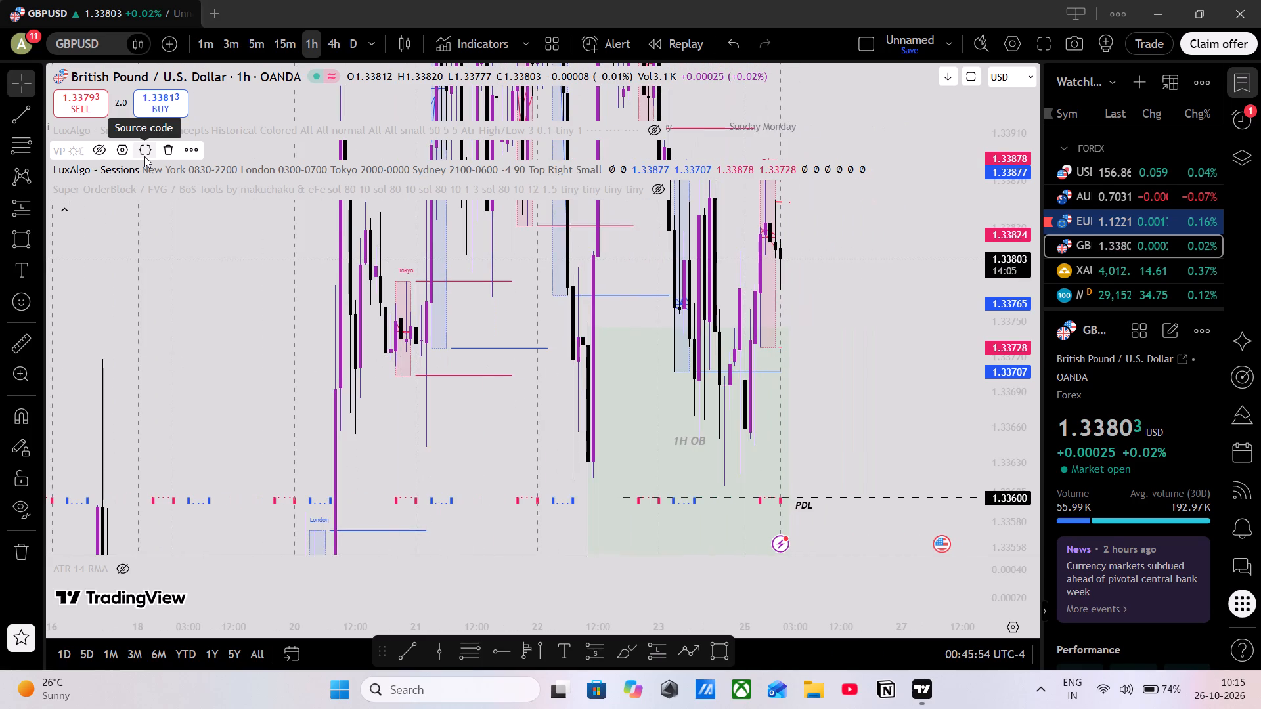
pyautogui.scroll(3, 144, 156)
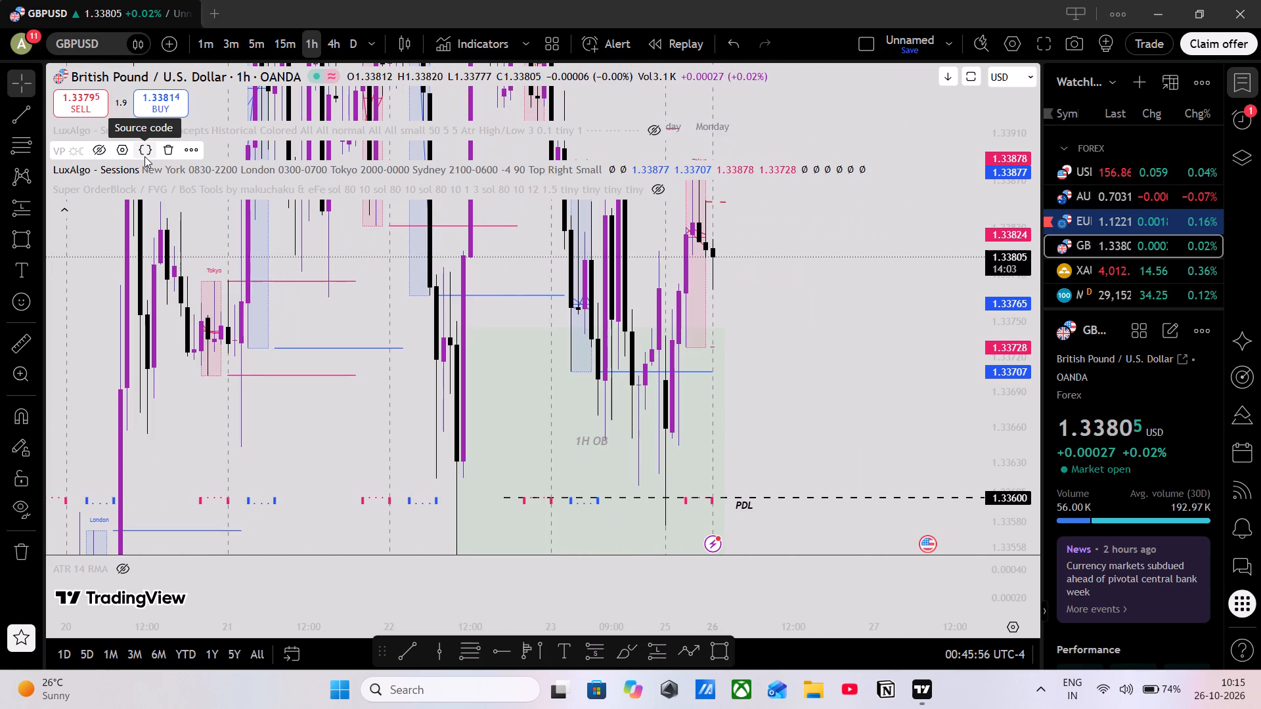
pyautogui.click(657, 125)
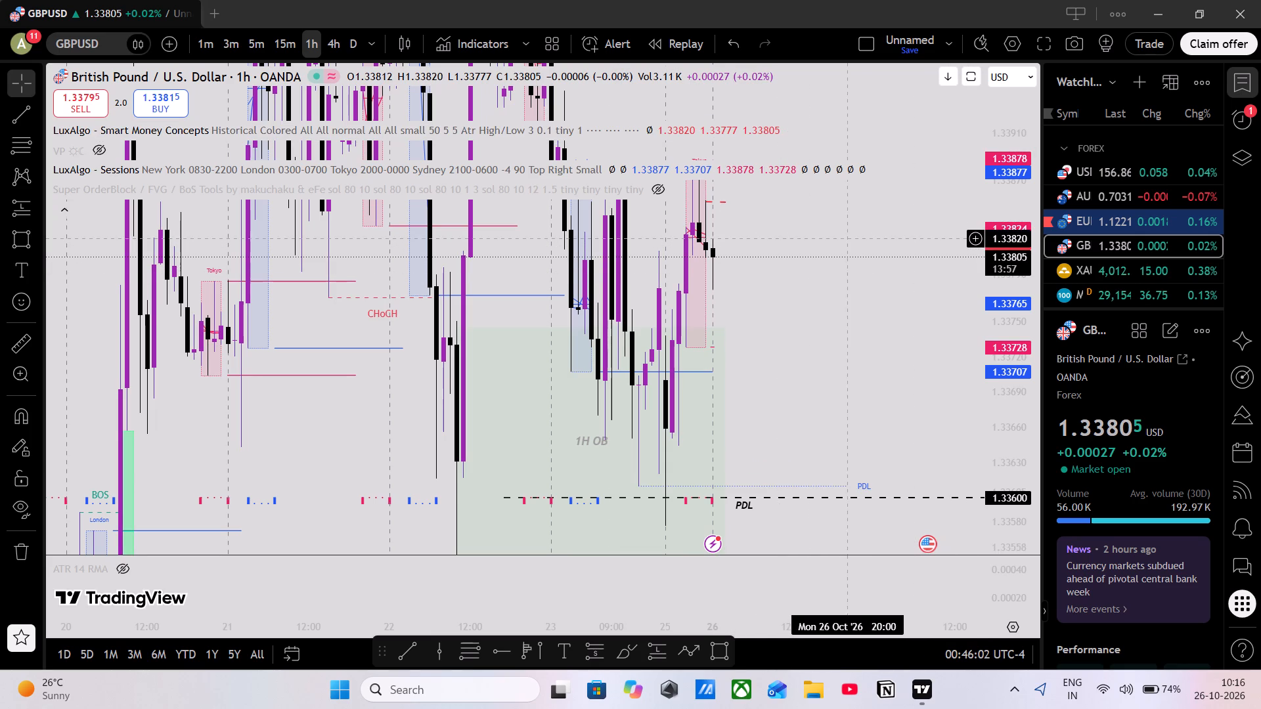
pyautogui.click(756, 270)
# Examine GBPUSD's 1-hour structure, order block zones and previous day and week levels with the Smart Money Concepts overlay.
pyautogui.moveTo(1023, 242); pyautogui.dragTo(992, 612)
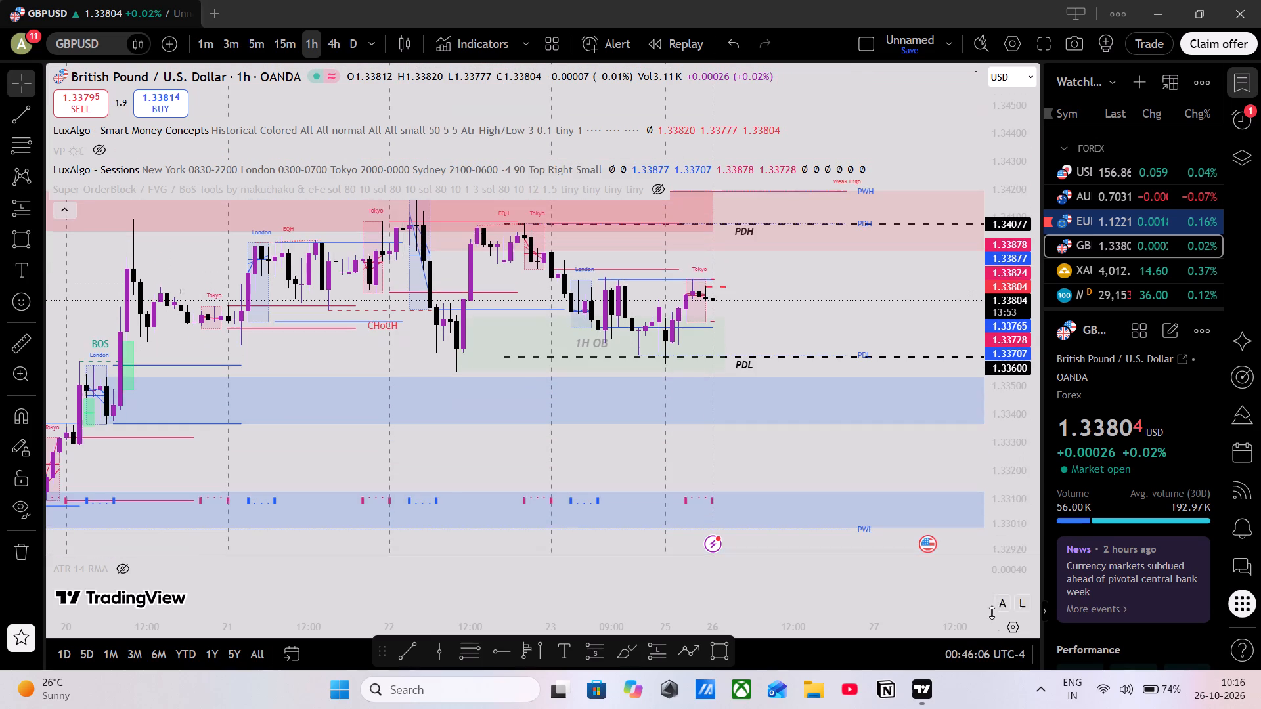
pyautogui.moveTo(992, 612); pyautogui.dragTo(993, 618)
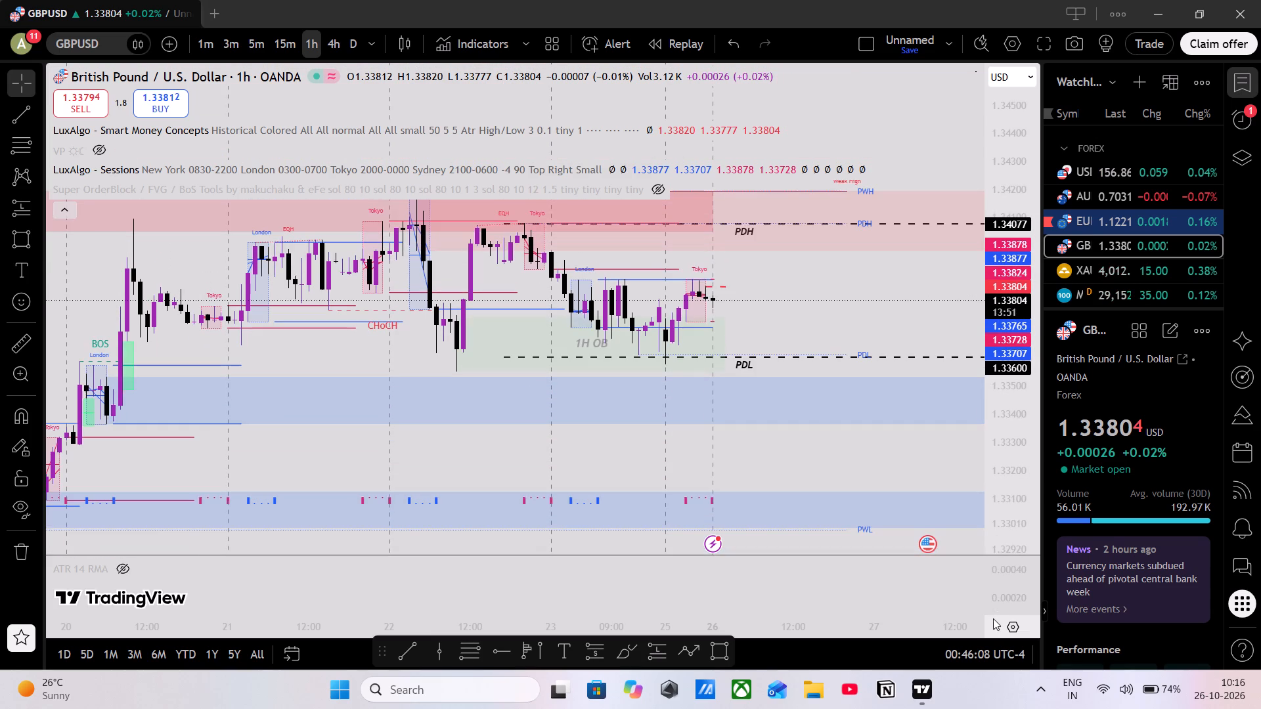
pyautogui.moveTo(993, 618); pyautogui.dragTo(992, 593)
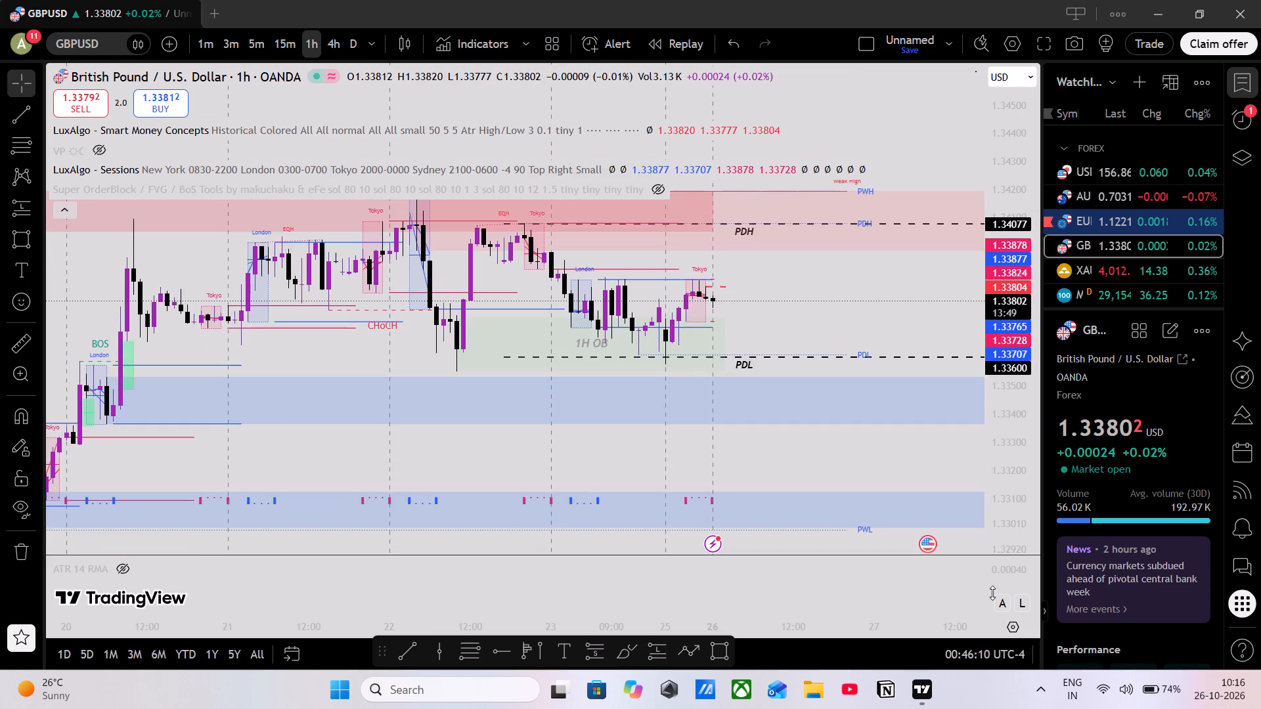
pyautogui.moveTo(992, 593); pyautogui.dragTo(971, 439)
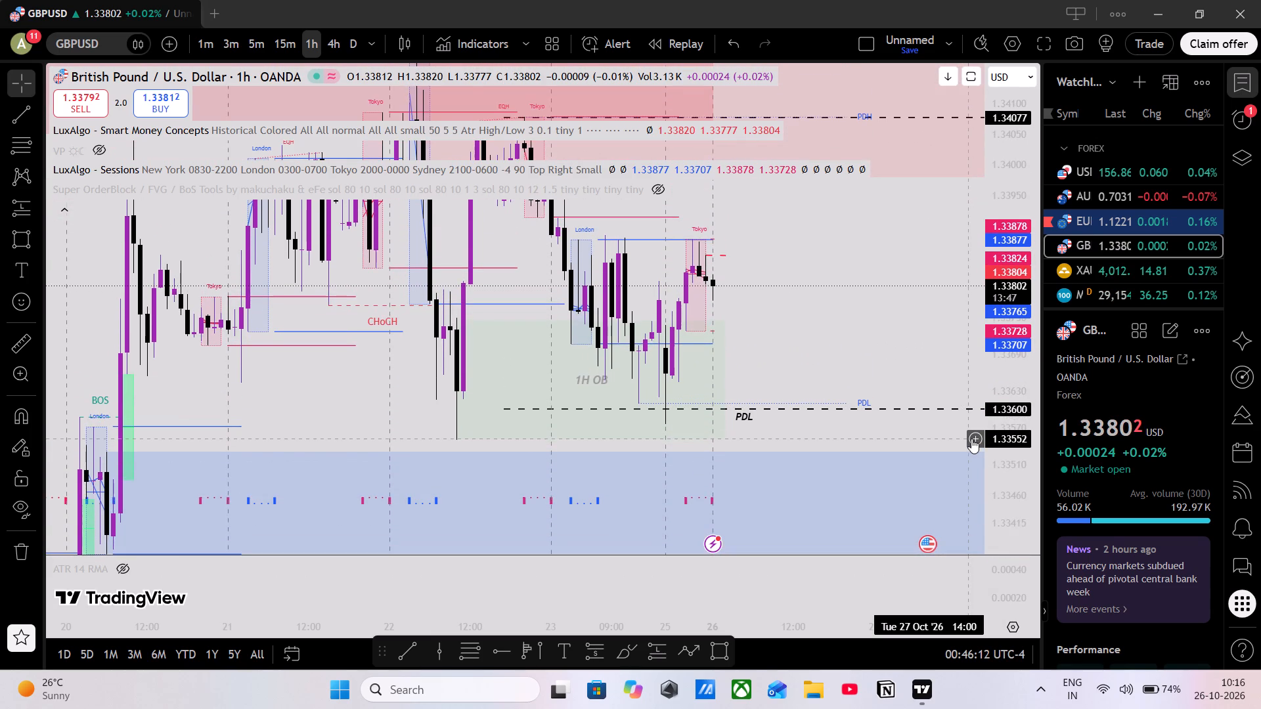
pyautogui.moveTo(971, 439); pyautogui.dragTo(965, 475)
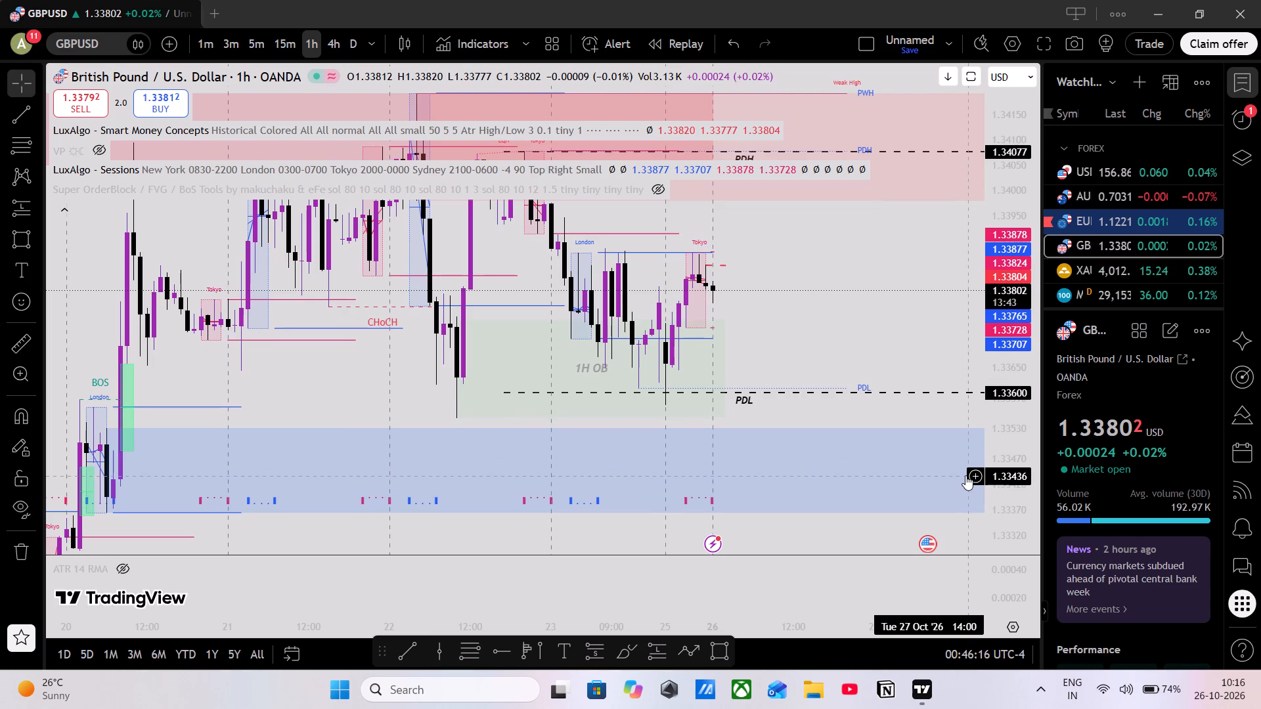
pyautogui.moveTo(965, 475); pyautogui.dragTo(931, 407)
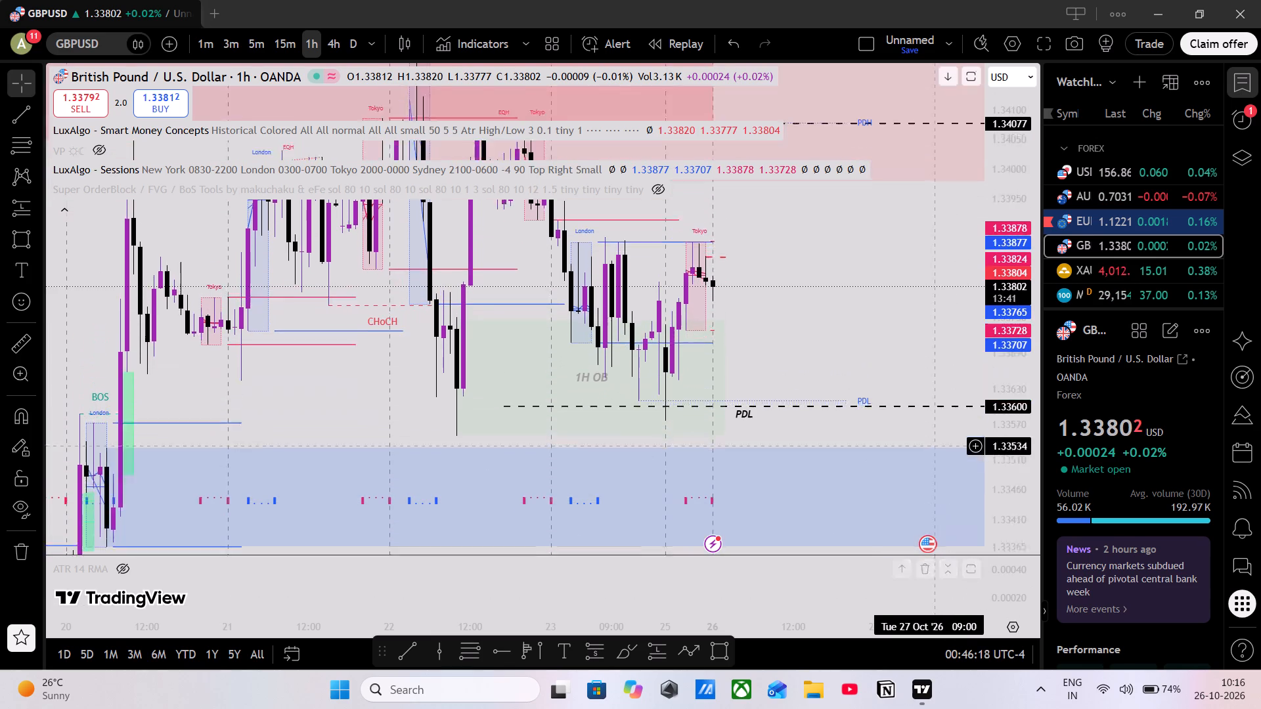
pyautogui.moveTo(931, 407); pyautogui.dragTo(903, 549)
pyautogui.scroll(-15, 798, 511)
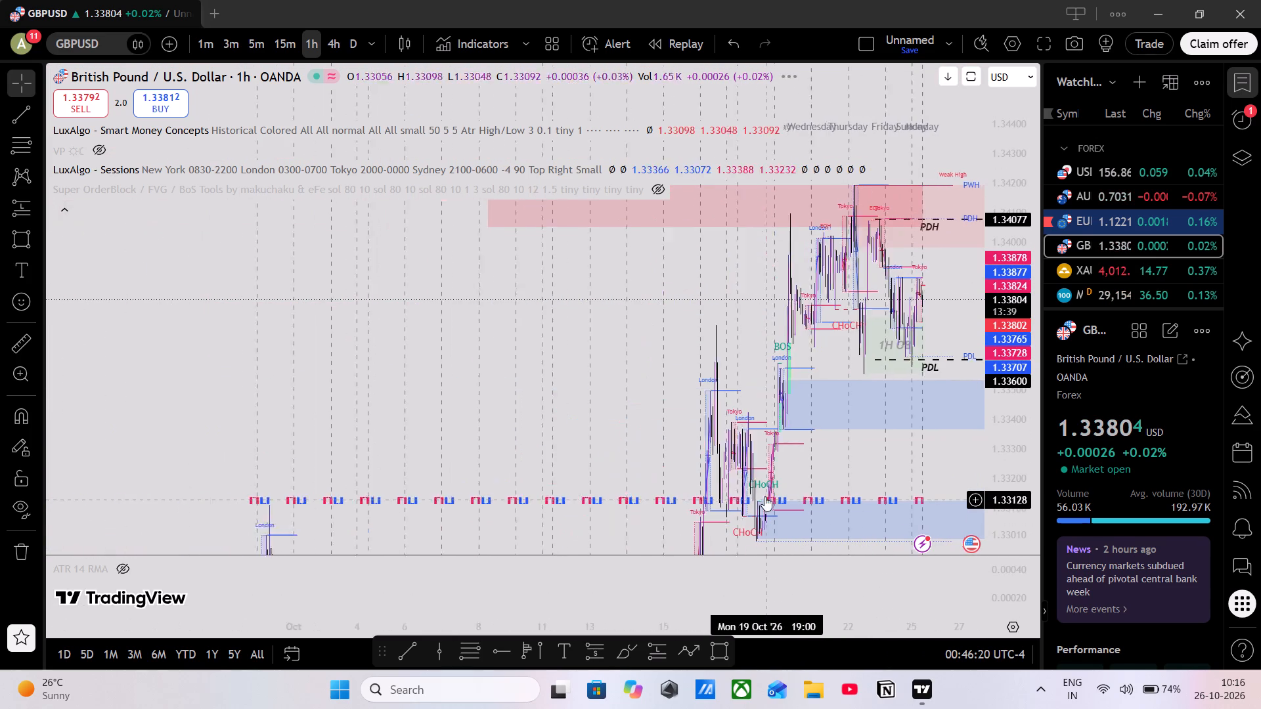
pyautogui.scroll(9, 759, 484)
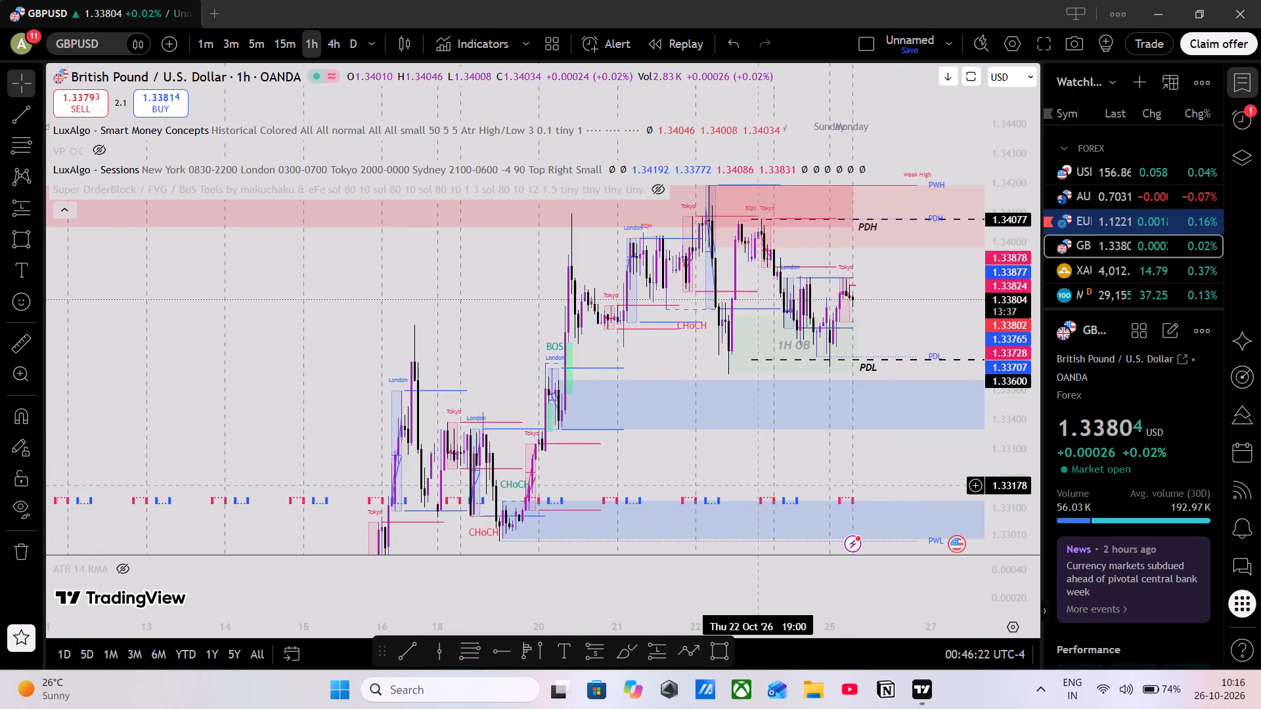
pyautogui.scroll(7, 759, 484)
pyautogui.moveTo(715, 449); pyautogui.dragTo(889, 310)
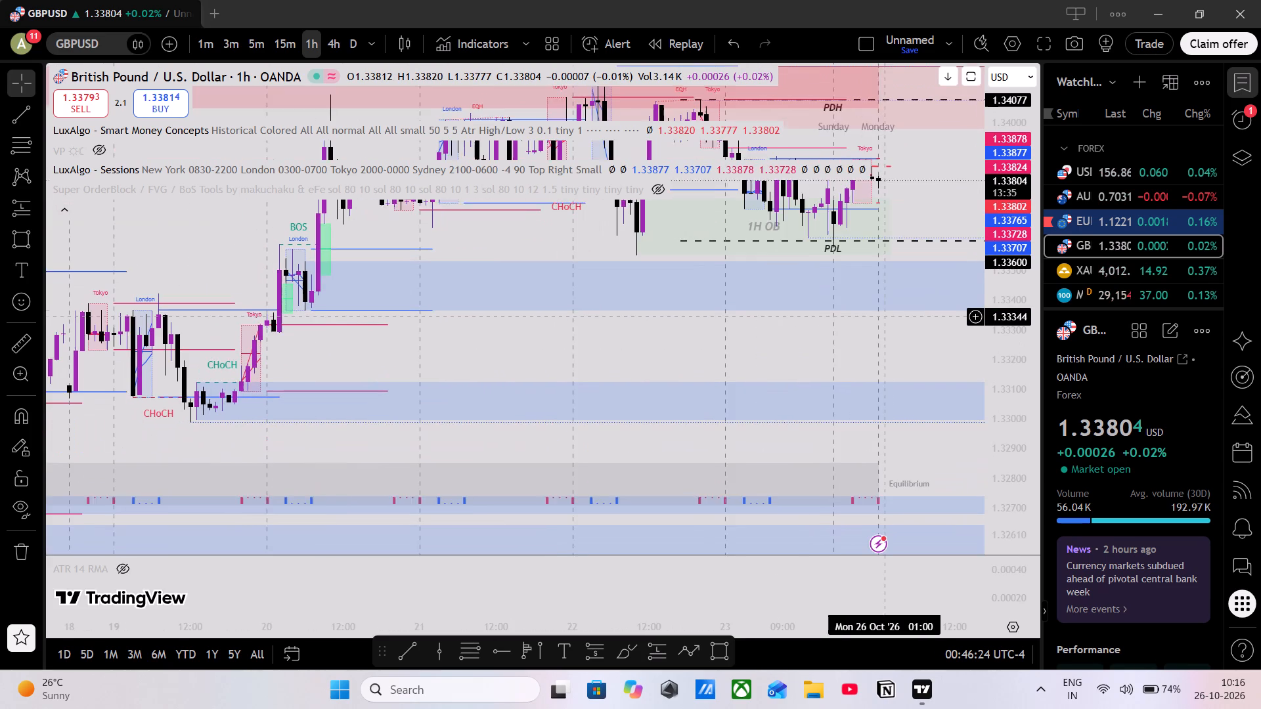
pyautogui.moveTo(889, 310); pyautogui.dragTo(820, 529)
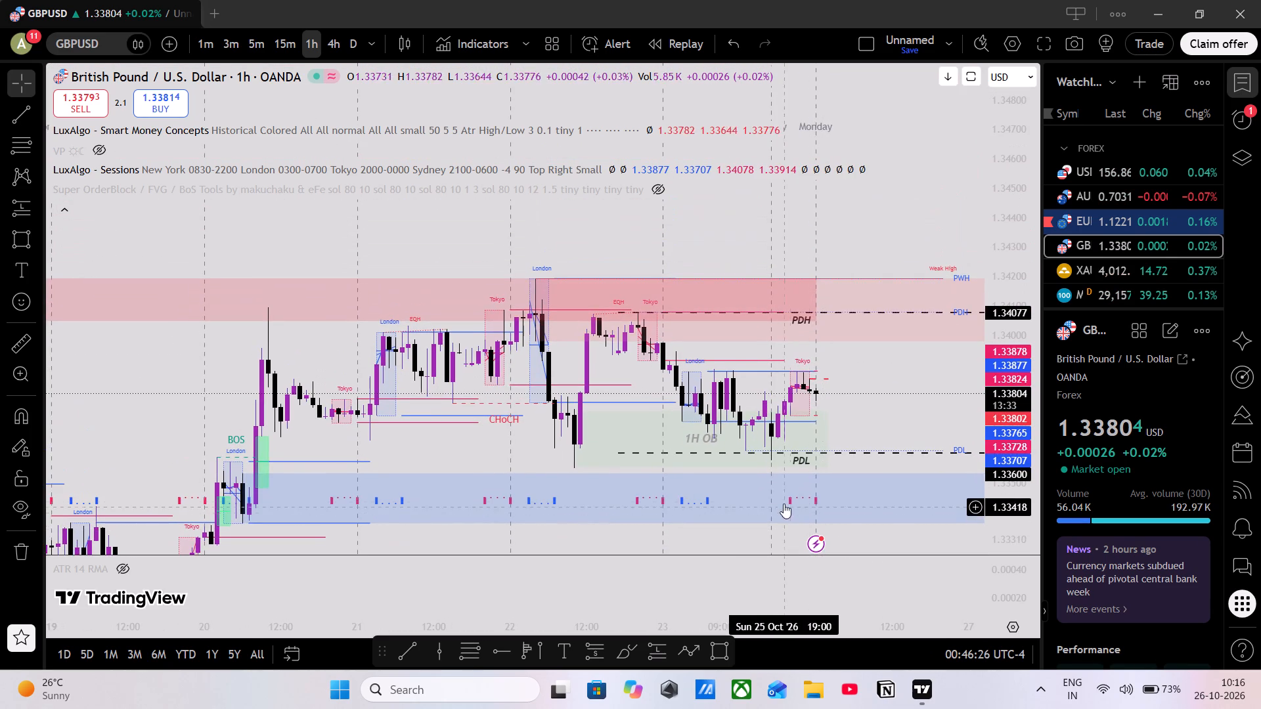
pyautogui.click(63, 209)
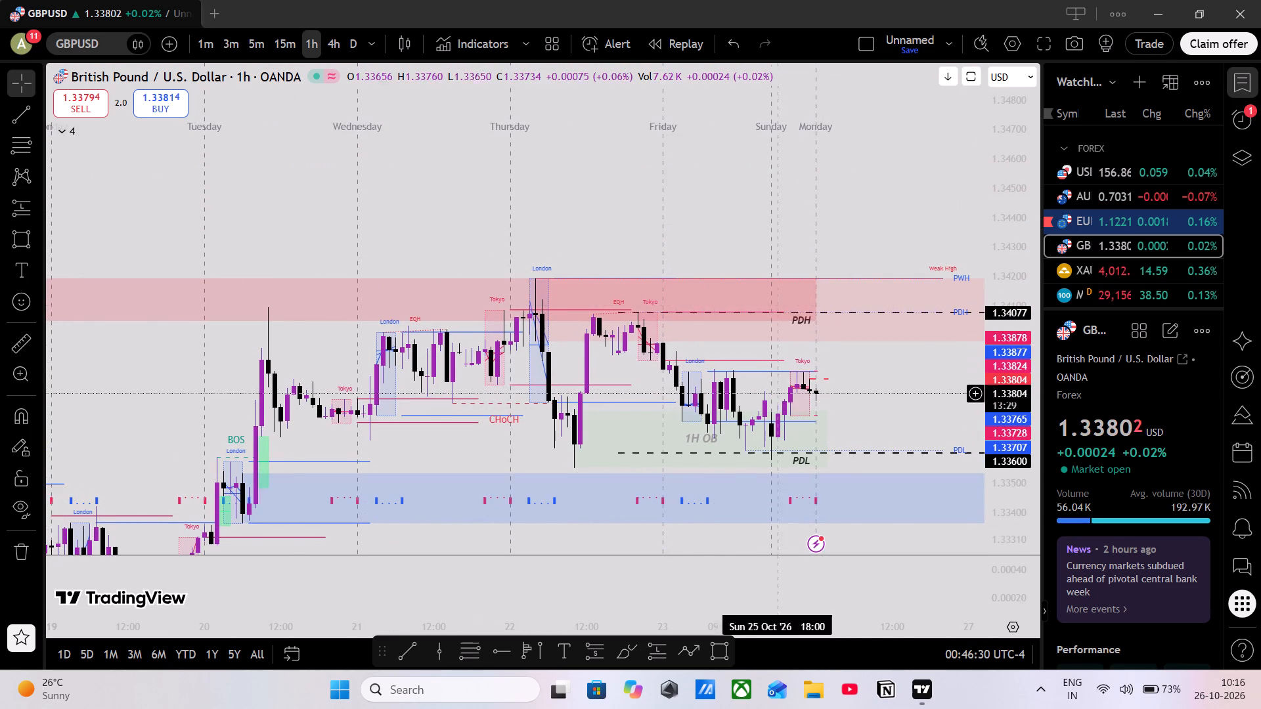
pyautogui.moveTo(1009, 417); pyautogui.dragTo(986, 337)
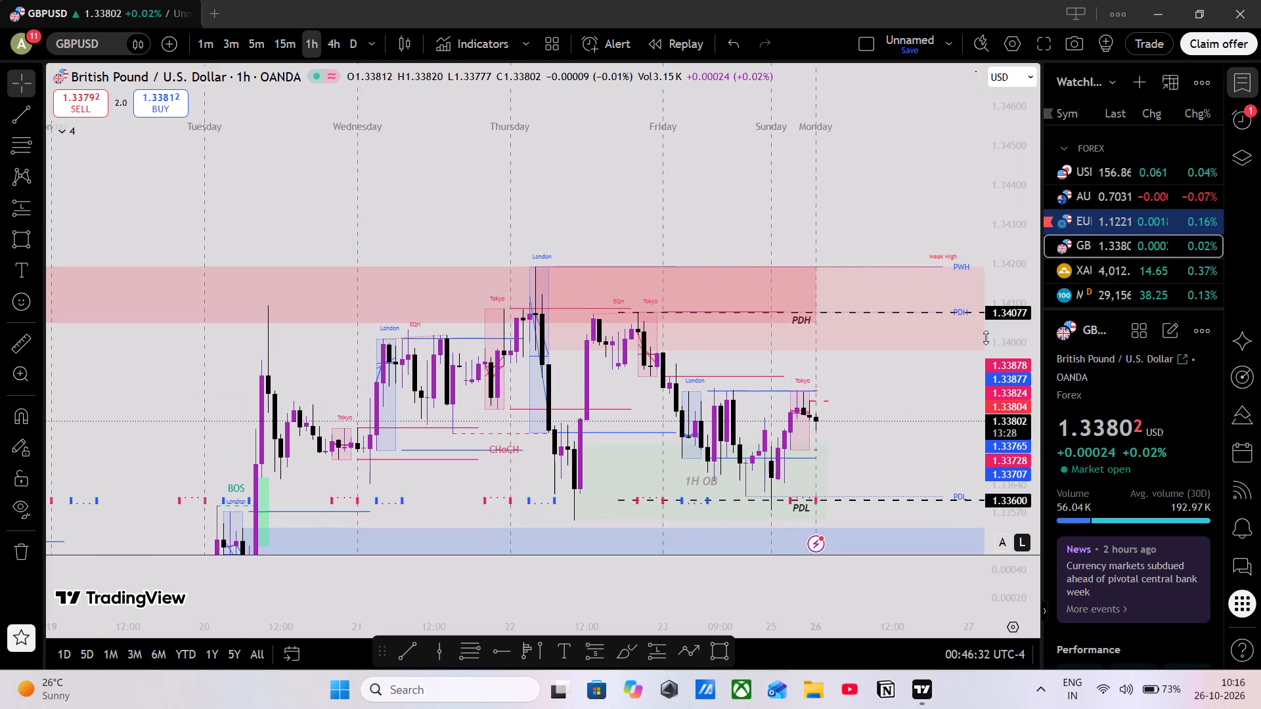
# Flag GBPUSD red in the watchlist.
pyautogui.click(1051, 244)
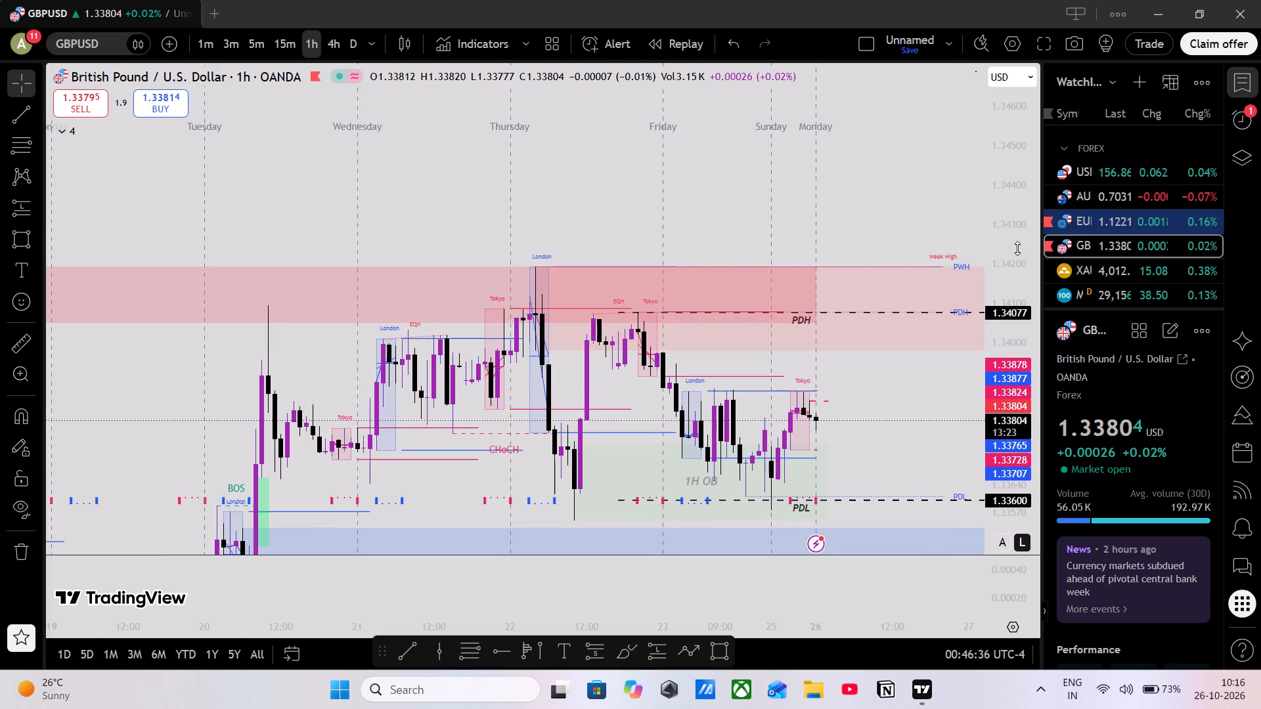
# Hide the LuxAlgo - Smart Money Concepts indicator on the GBPUSD chart.
pyautogui.moveTo(922, 463); pyautogui.dragTo(880, 336)
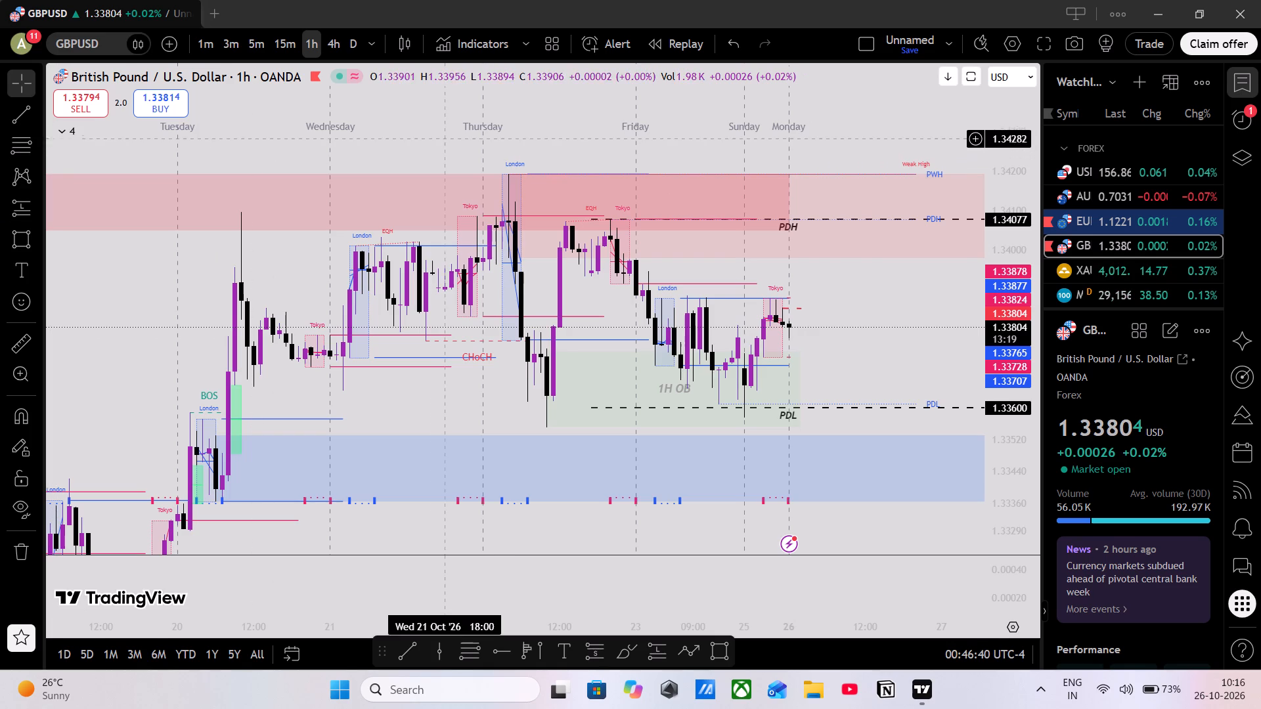
pyautogui.click(69, 128)
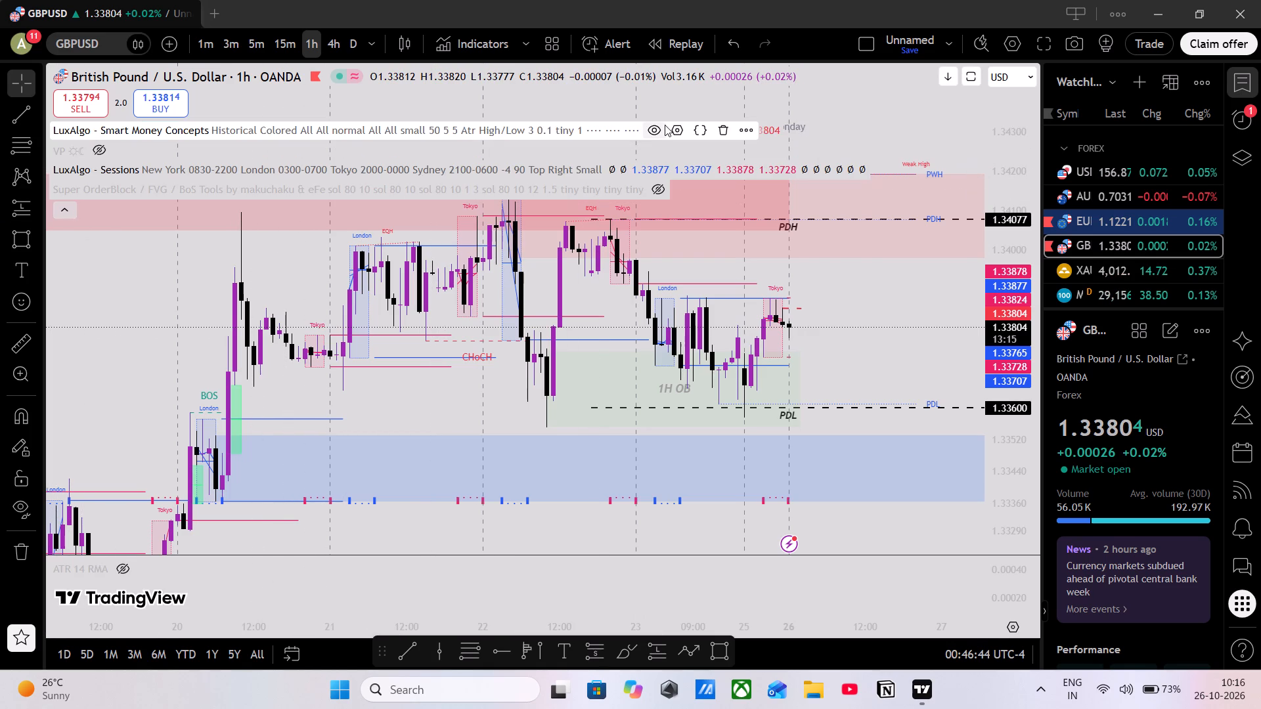
pyautogui.click(655, 129)
pyautogui.click(856, 288)
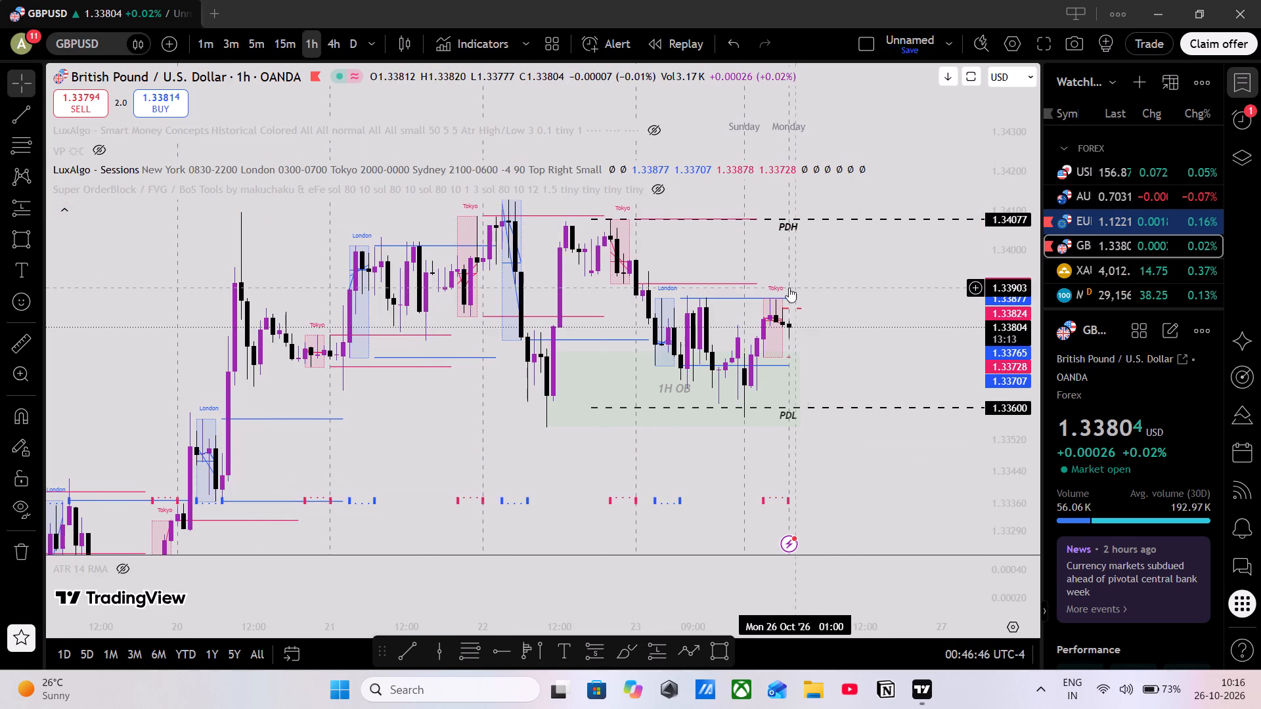
pyautogui.click(62, 213)
# Search the indicators for VOLUME and preview Volume Flow Indicator [LazyBear] and Volume-based Support & Resistance Zones.
pyautogui.click(476, 33)
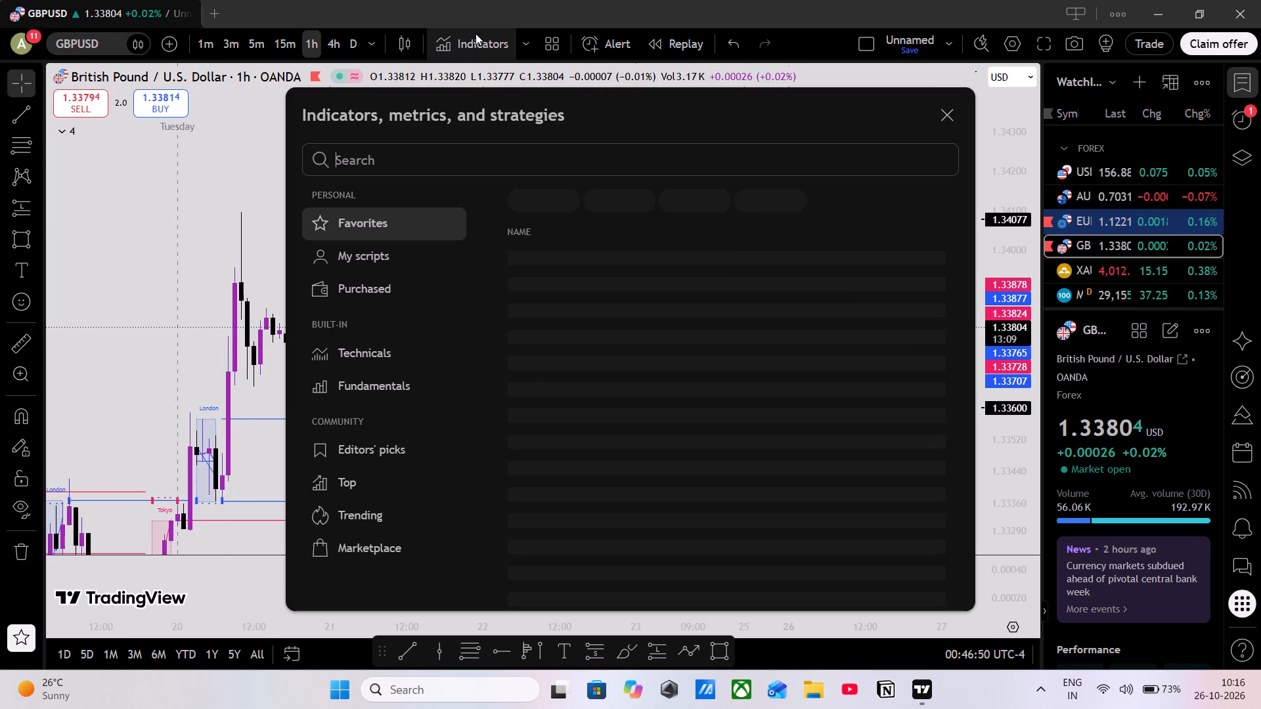
pyautogui.write('VOLUME')
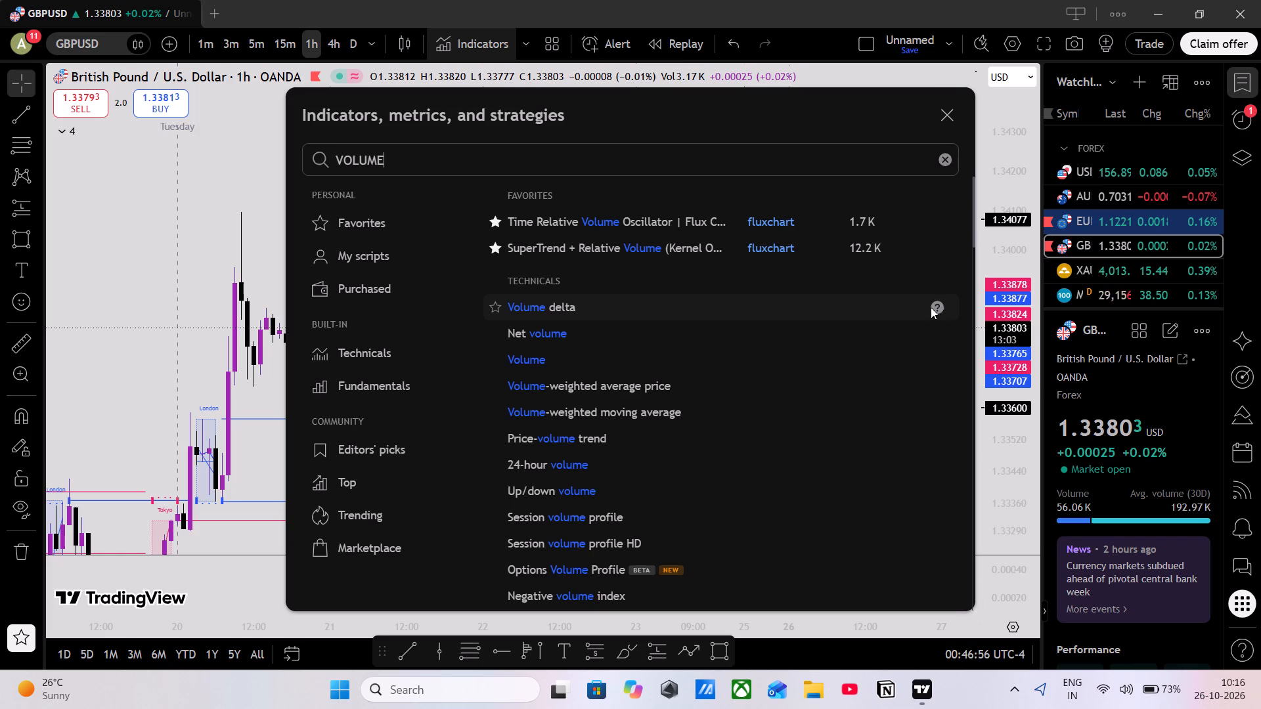
pyautogui.scroll(-8, 918, 332)
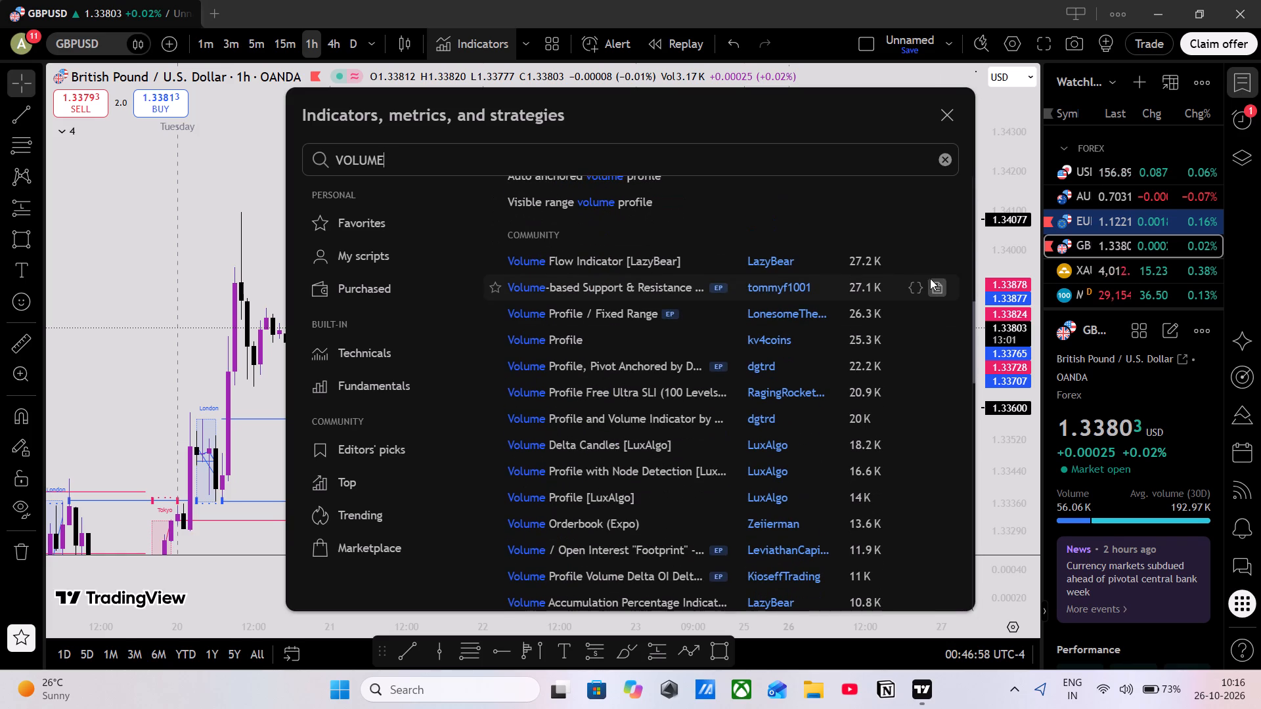
pyautogui.click(937, 259)
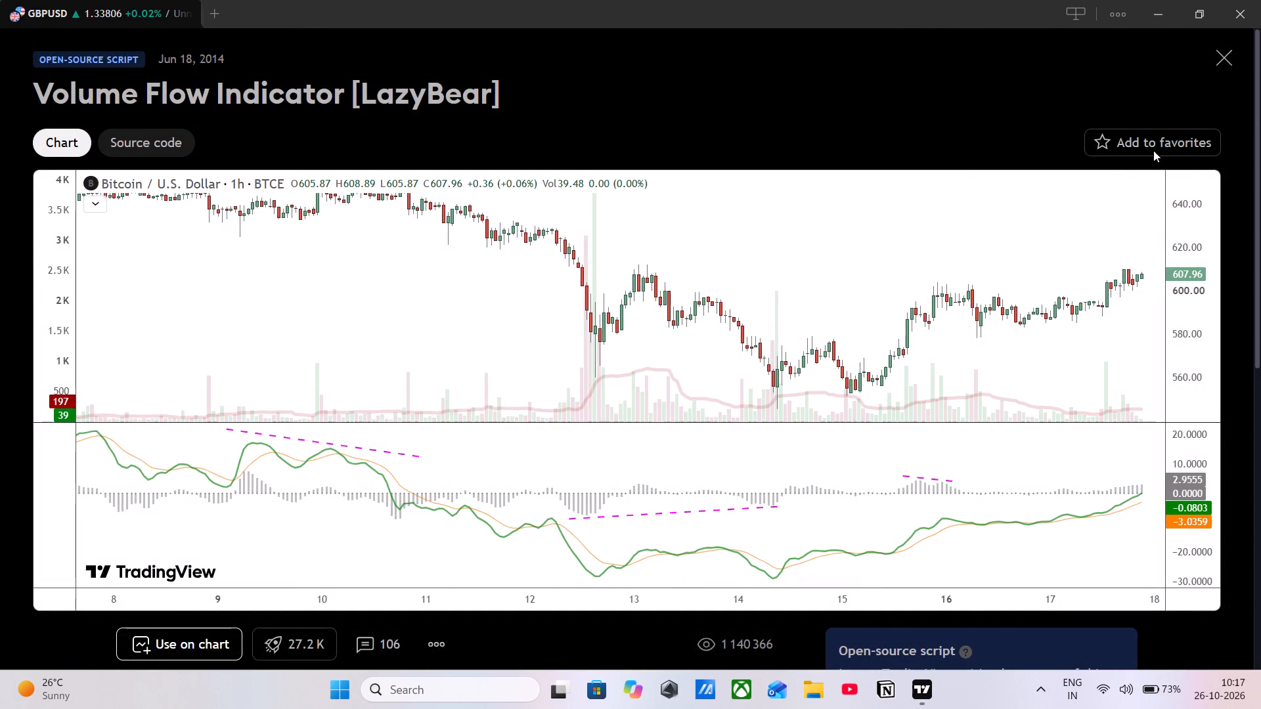
pyautogui.click(1233, 56)
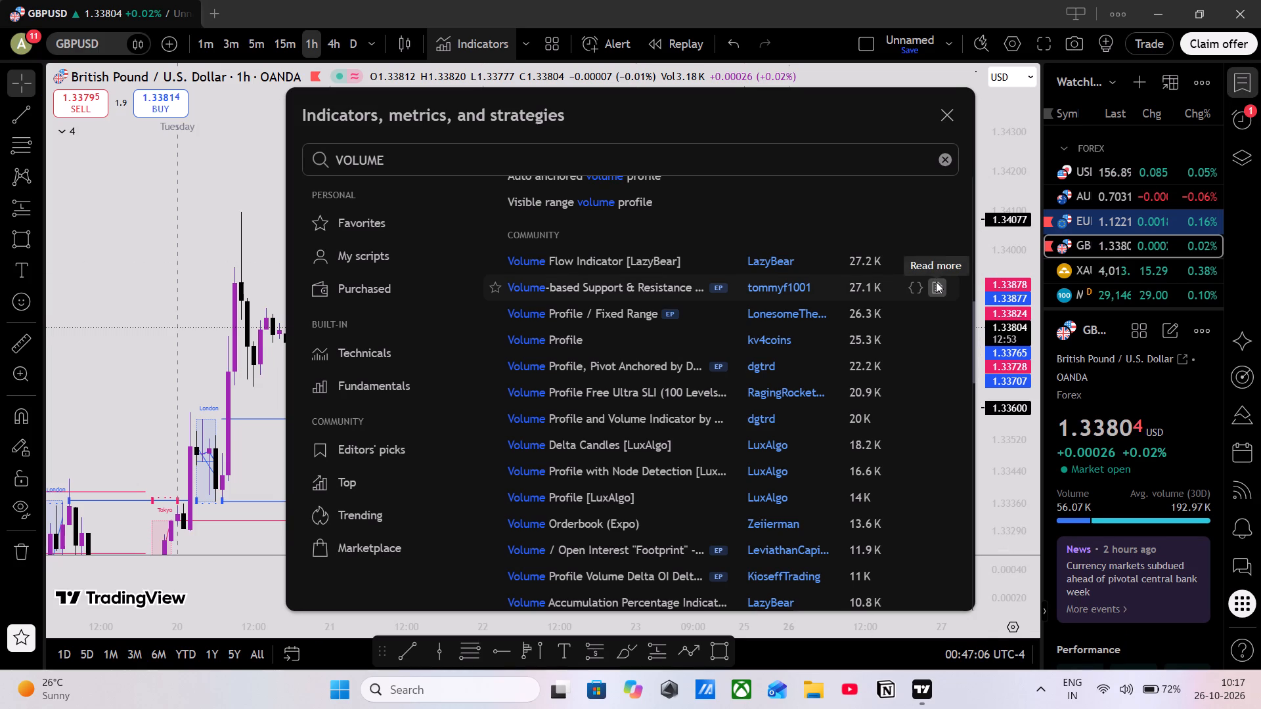
pyautogui.click(936, 282)
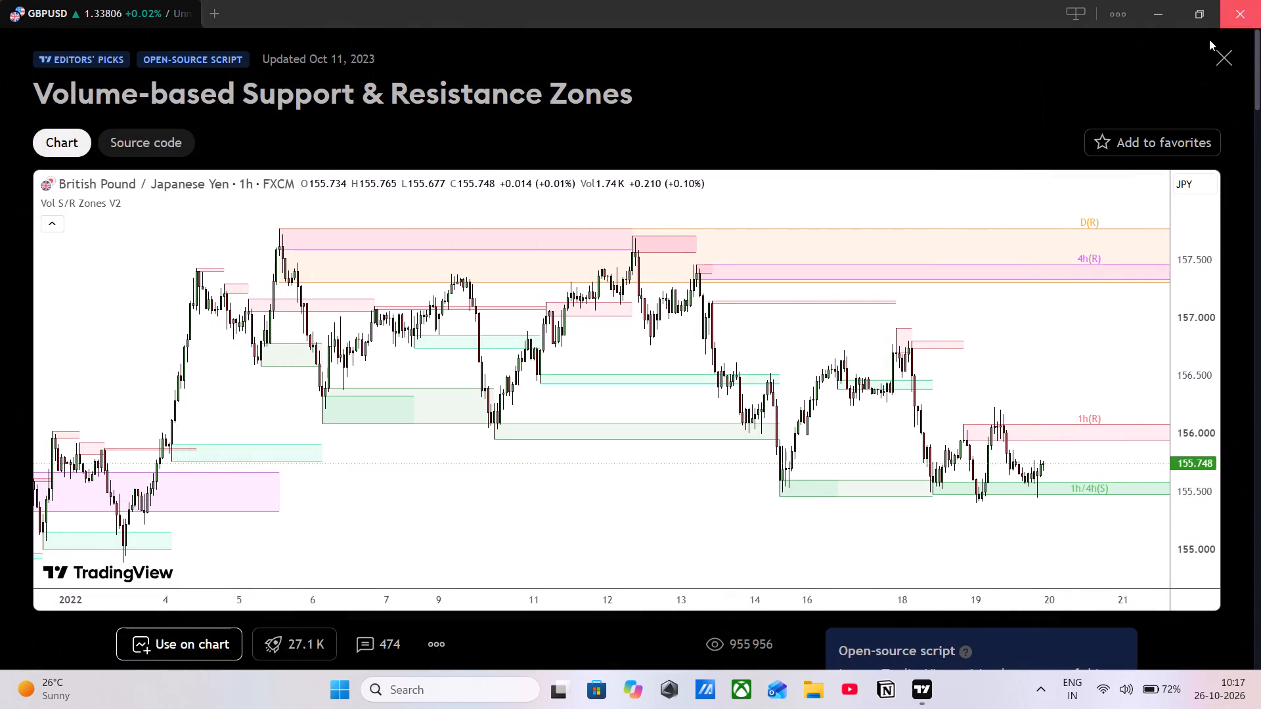
pyautogui.click(1222, 62)
# Read the Volume Profile / Fixed Range script's description, options, release notes and user comments on how to interpret its bars and line.
pyautogui.click(939, 310)
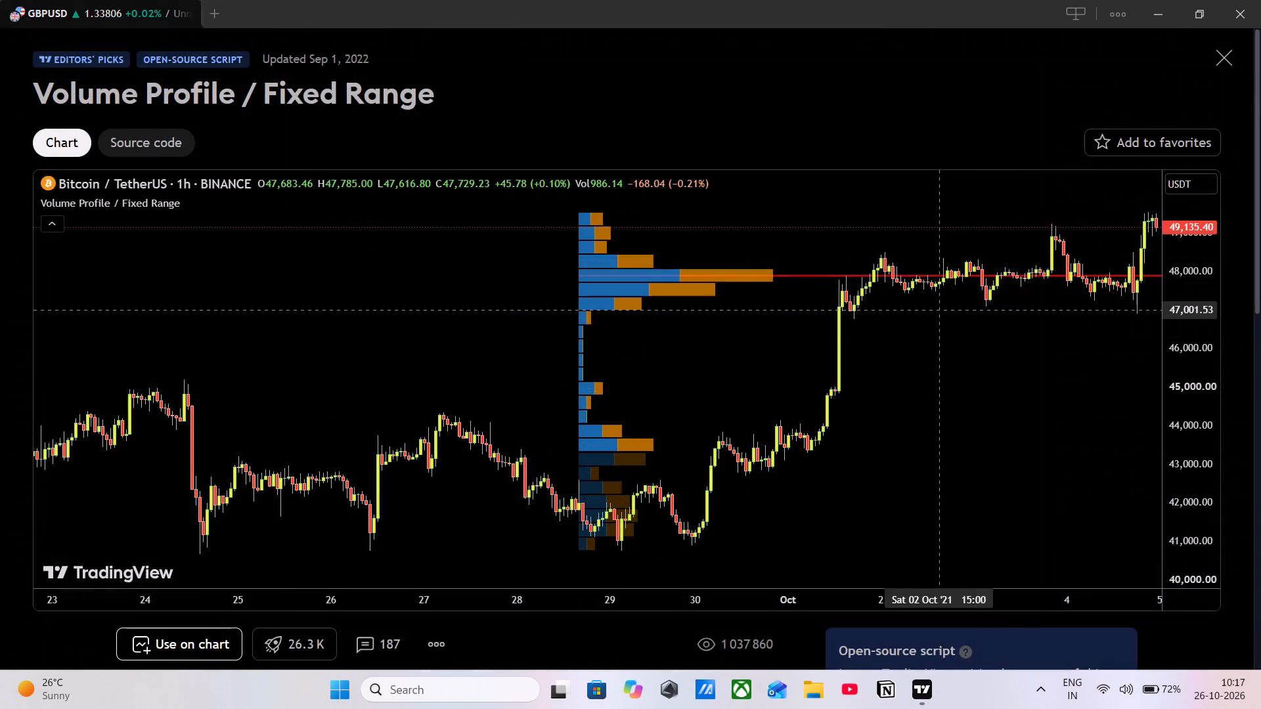
pyautogui.scroll(-1, 939, 310)
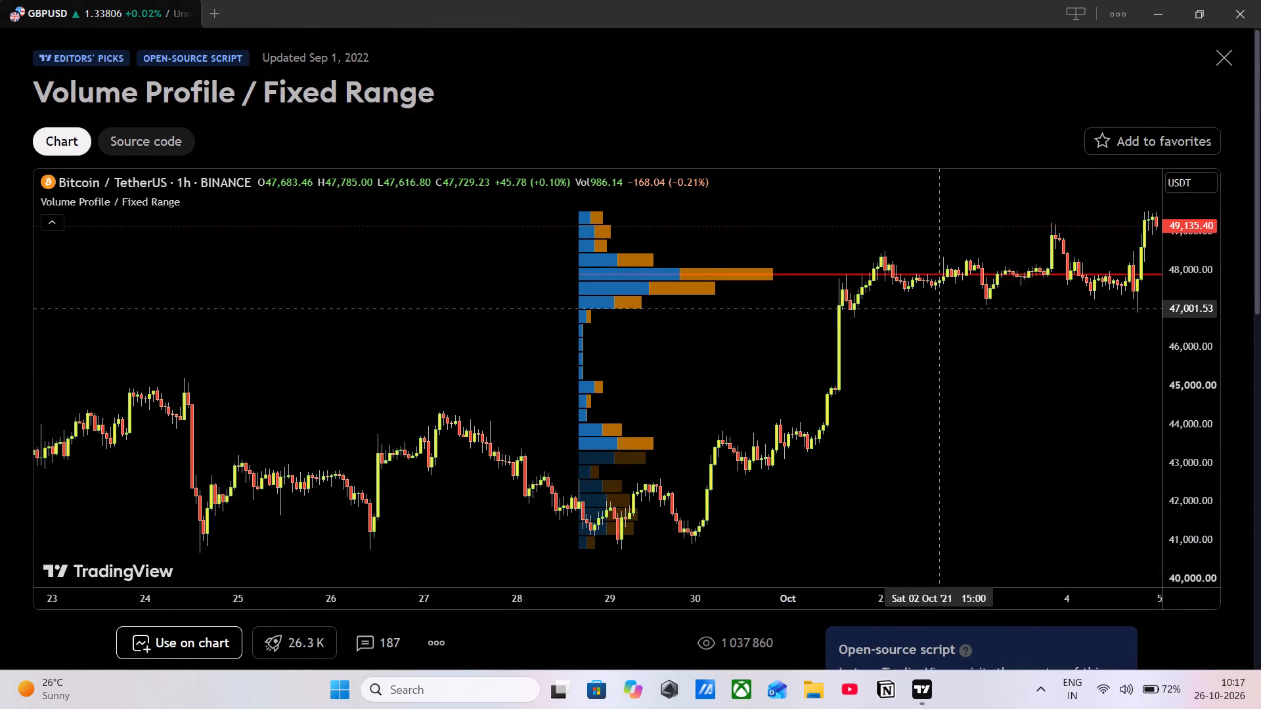
pyautogui.scroll(-2, 939, 310)
pyautogui.moveTo(405, 502); pyautogui.dragTo(481, 511)
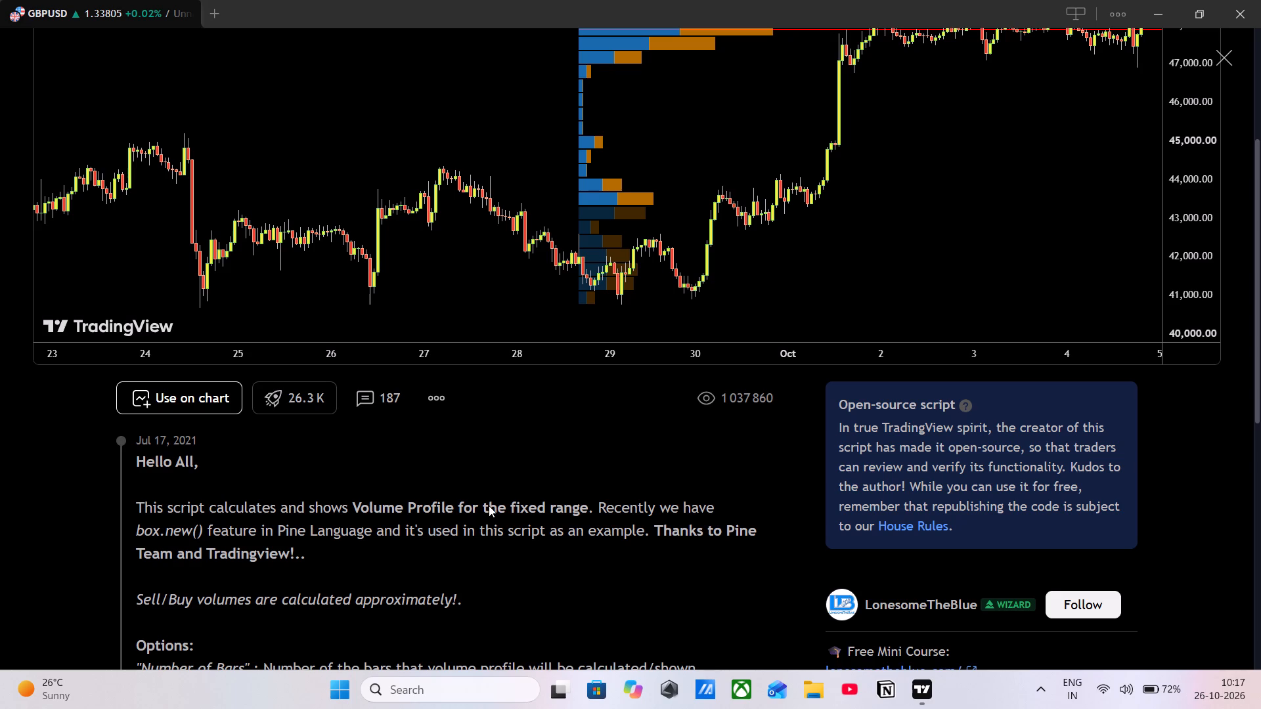
pyautogui.scroll(-7, 489, 505)
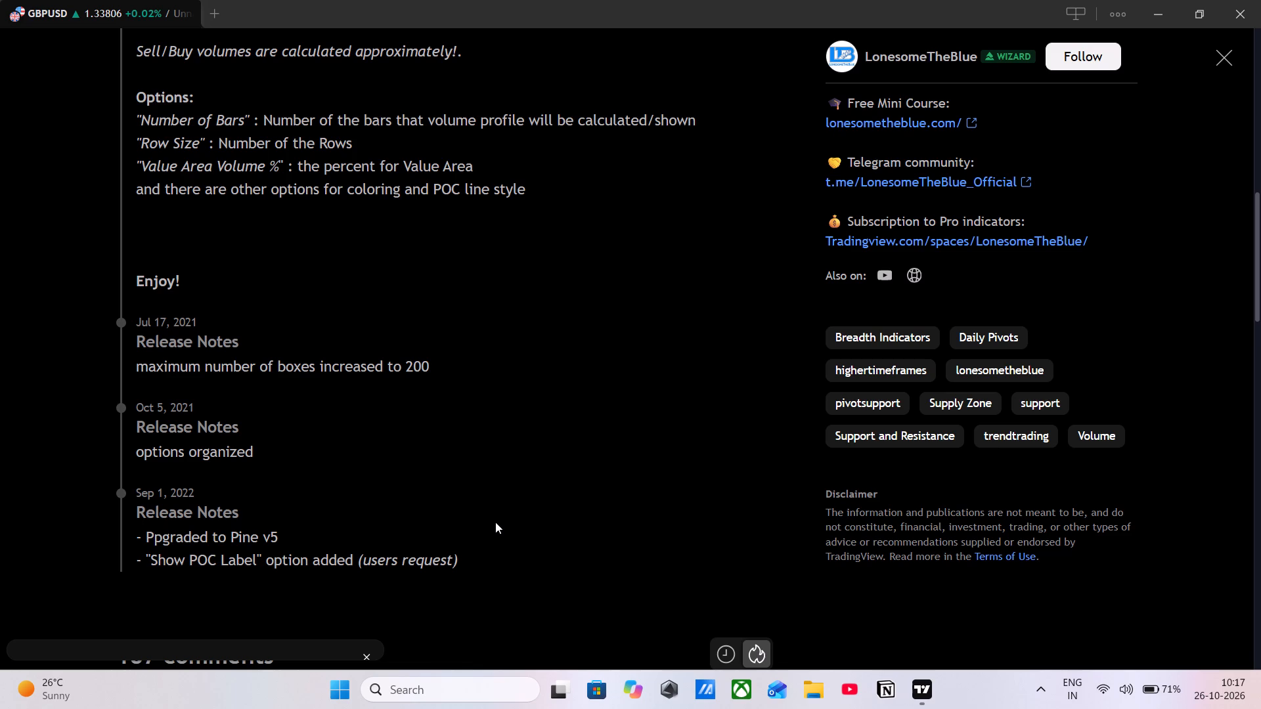
pyautogui.scroll(-1, 366, 435)
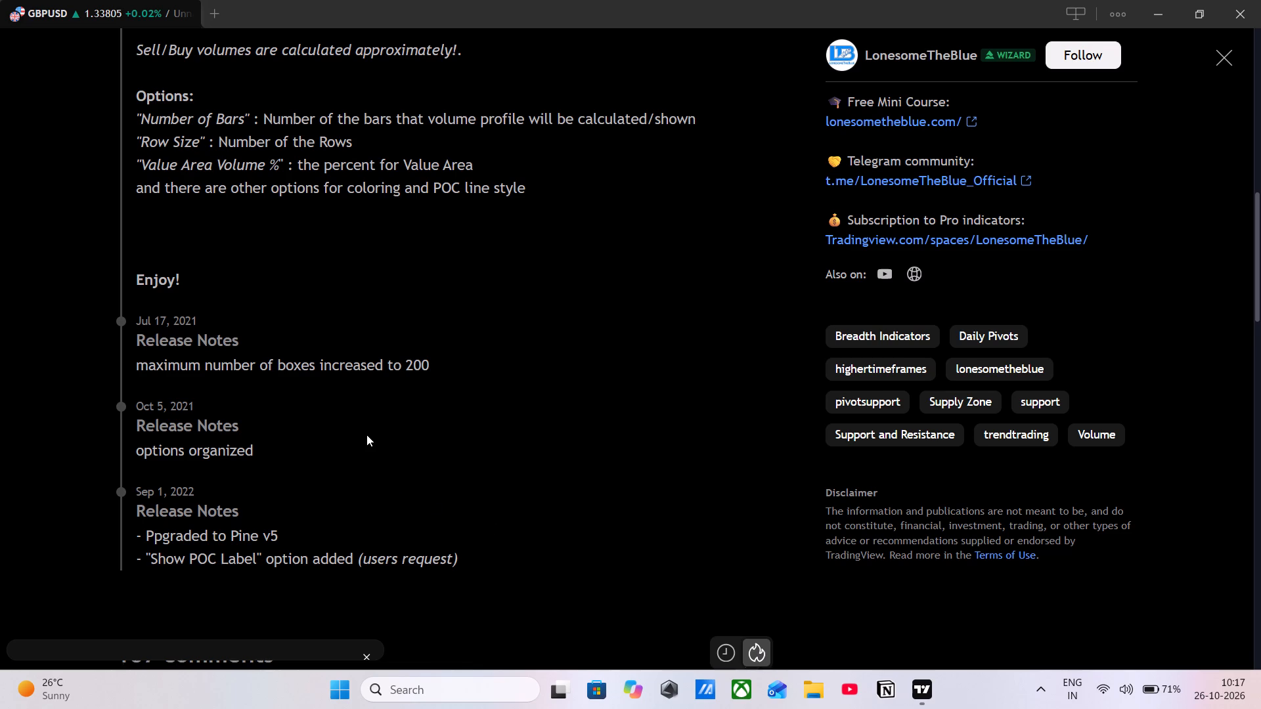
pyautogui.scroll(-5, 366, 435)
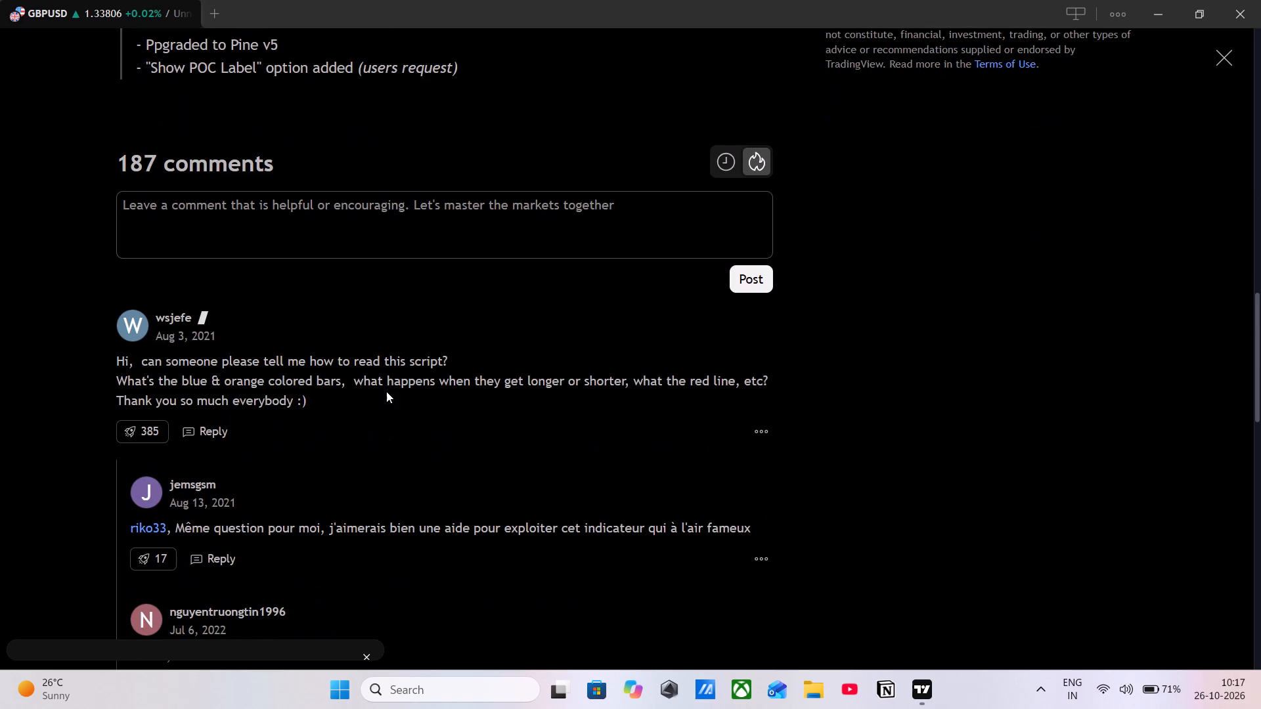
pyautogui.scroll(-2, 393, 523)
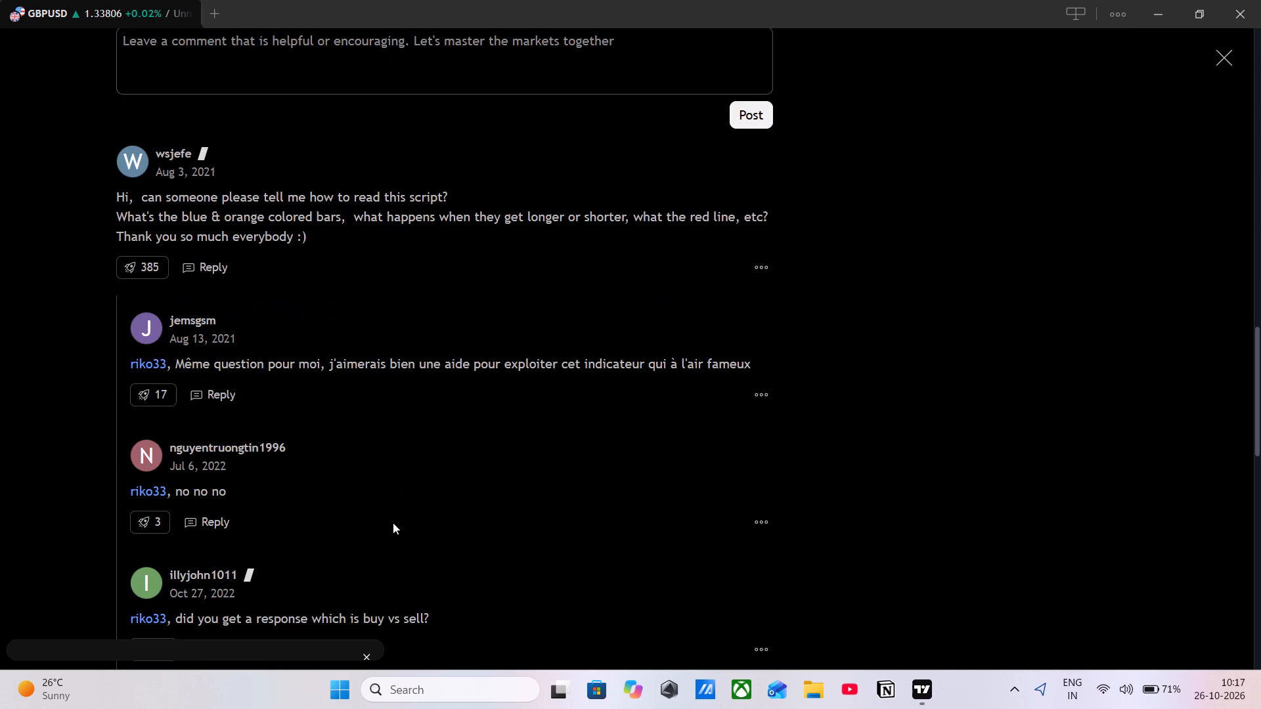
pyautogui.scroll(-2, 247, 526)
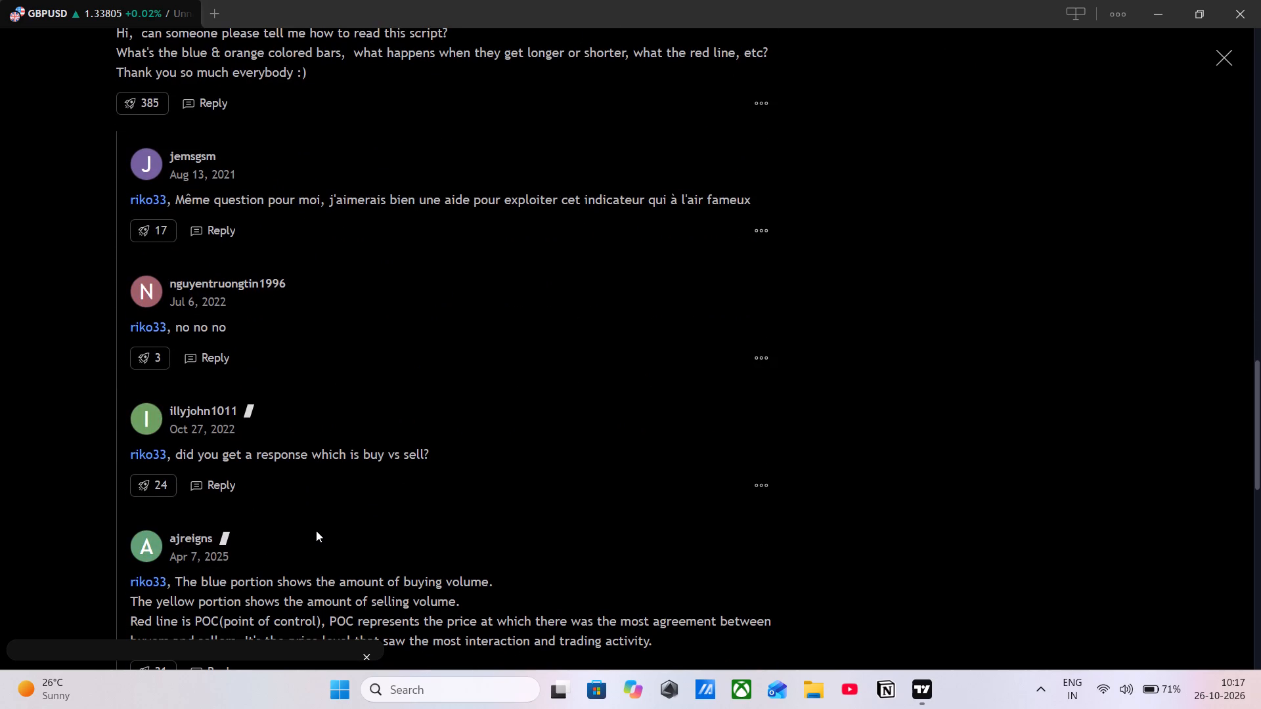
pyautogui.scroll(-1, 316, 530)
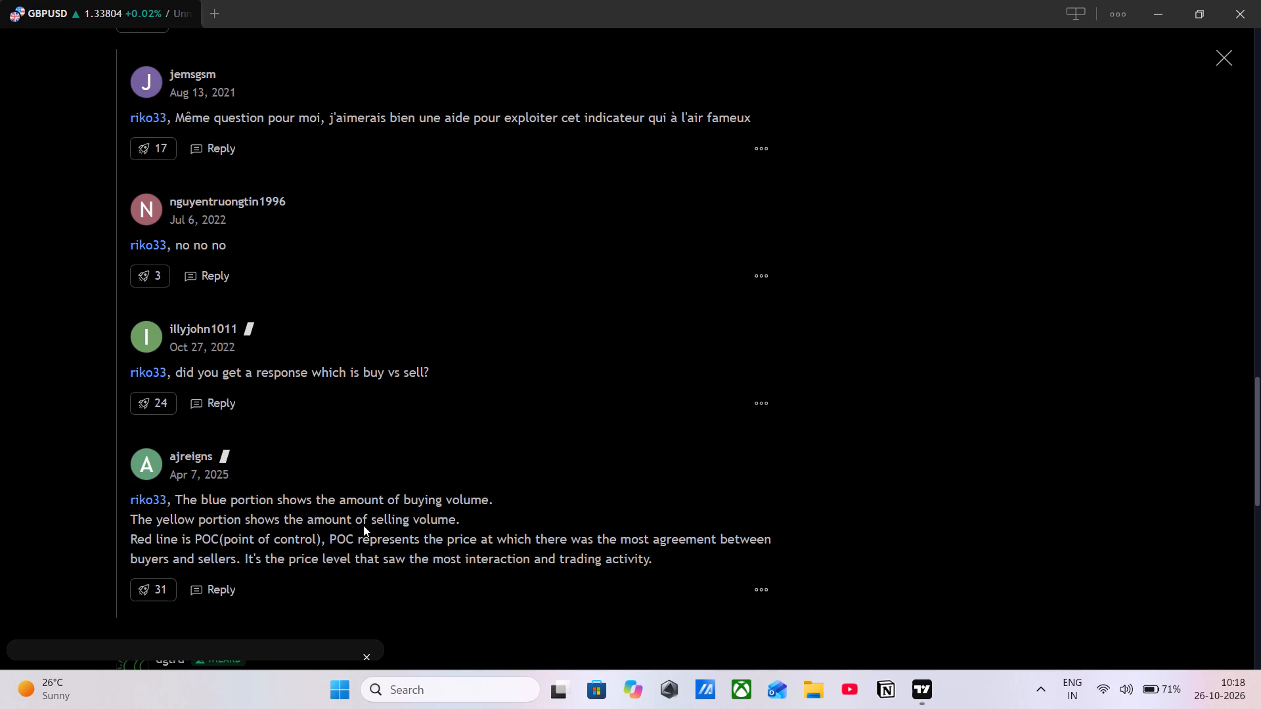
pyautogui.scroll(9, 521, 505)
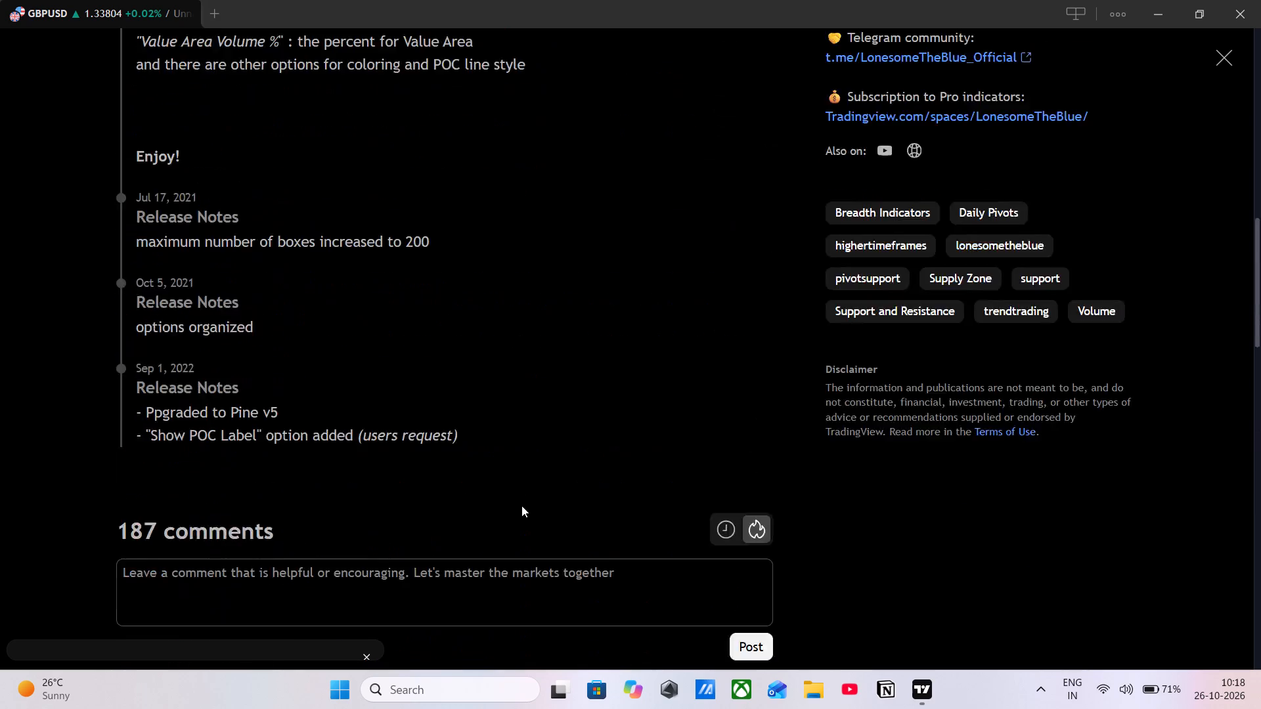
pyautogui.scroll(3, 521, 505)
pyautogui.scroll(-10, 521, 505)
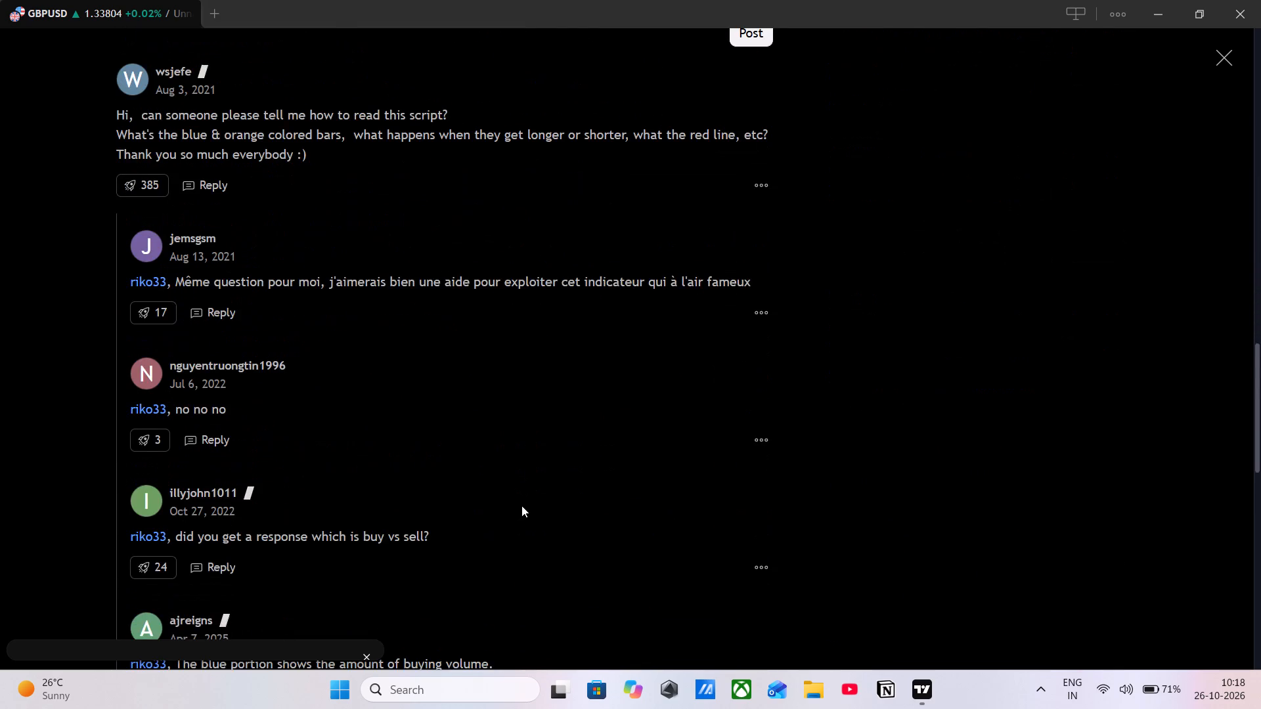
pyautogui.scroll(-3, 521, 505)
pyautogui.scroll(12, 521, 505)
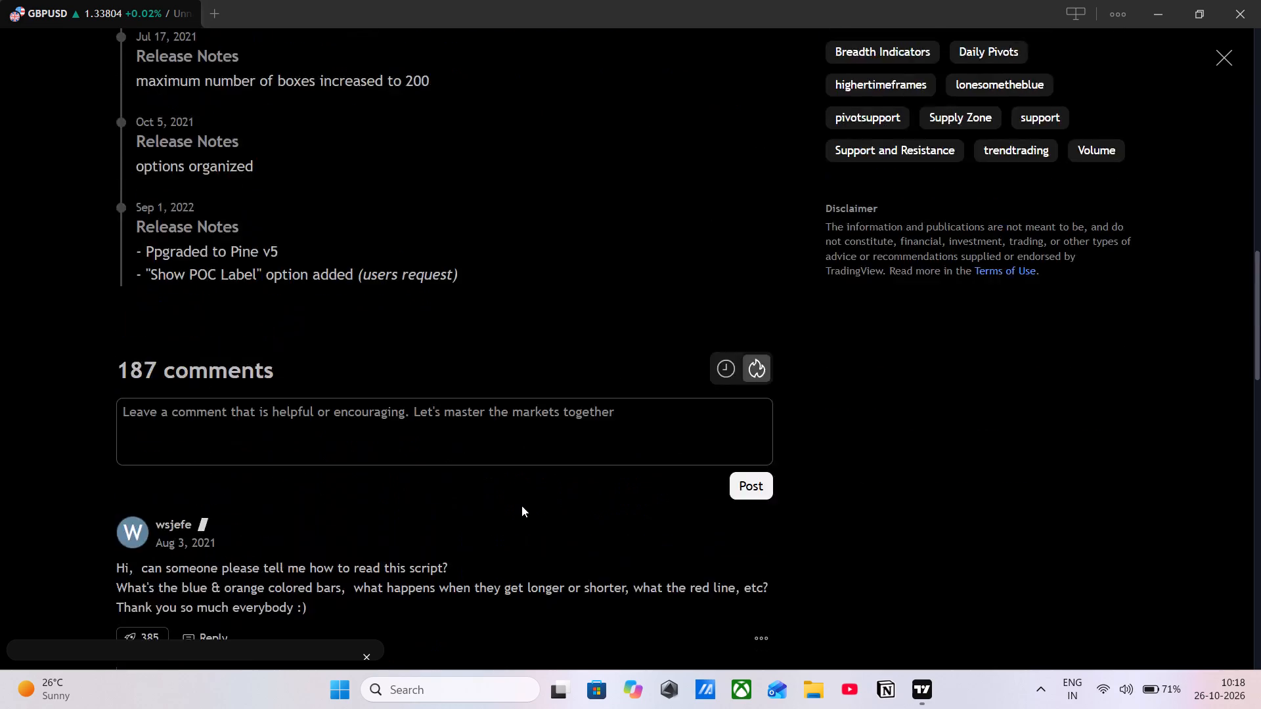
pyautogui.scroll(17, 521, 505)
pyautogui.click(1227, 60)
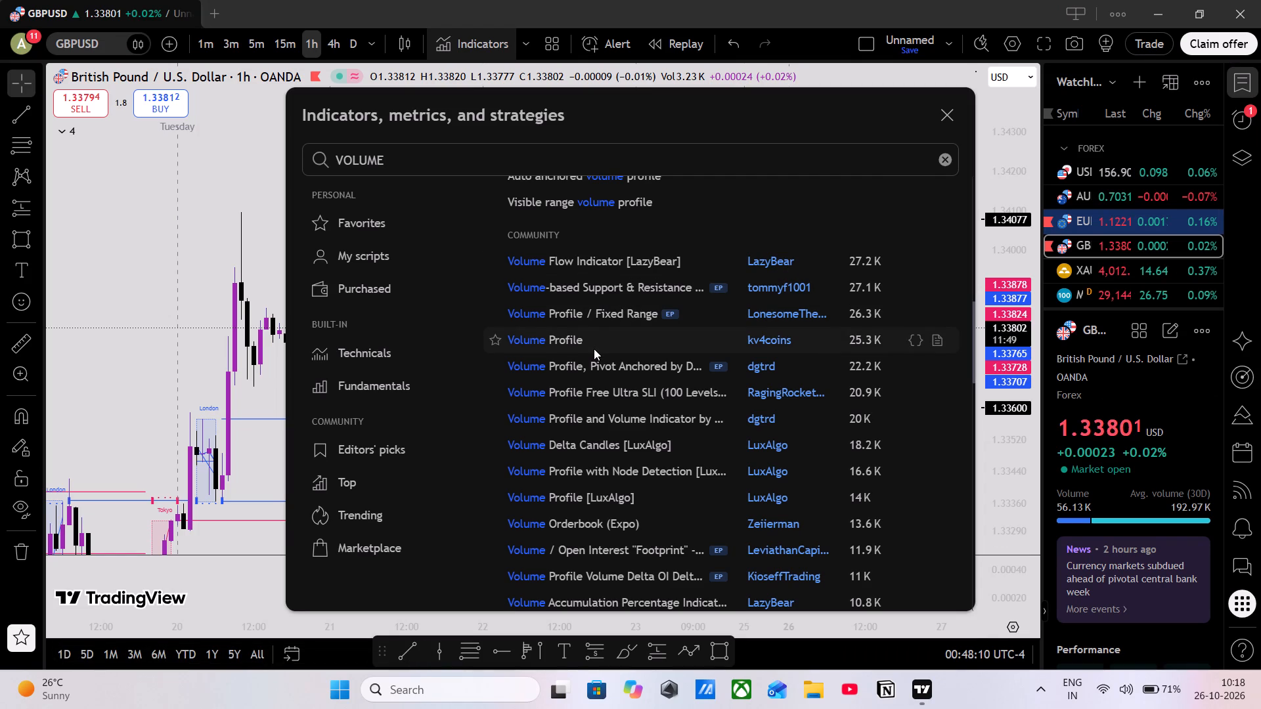
# Add the Volume Profile / Fixed Range community indicator to the GBPUSD 1-hour chart and inspect its profile against recent price action.
pyautogui.click(613, 312)
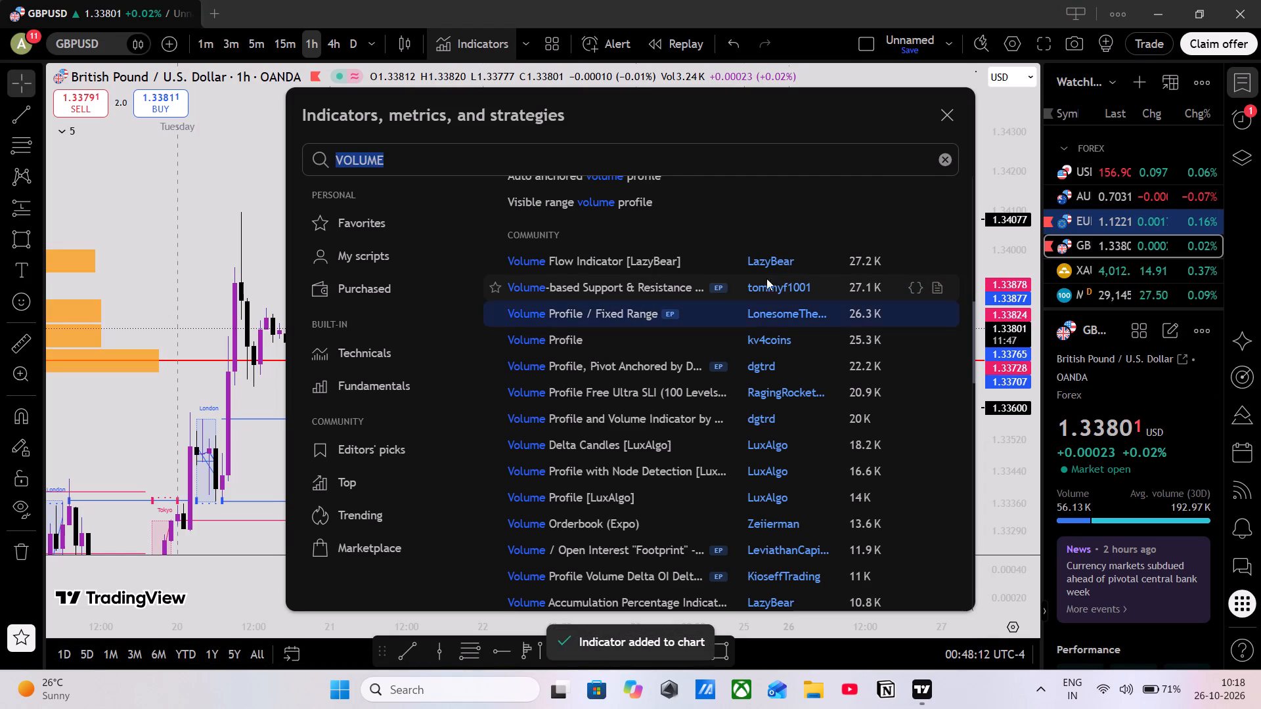
pyautogui.click(949, 108)
pyautogui.scroll(-7, 864, 307)
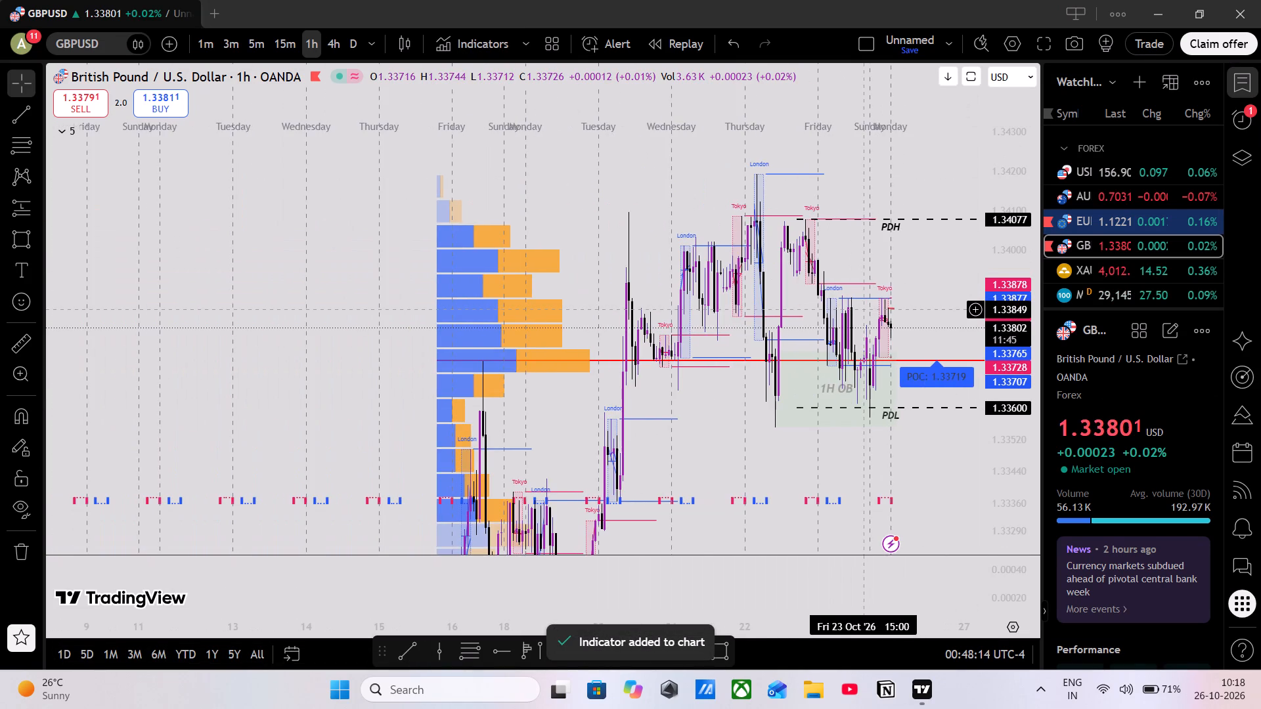
pyautogui.scroll(5, 925, 448)
pyautogui.scroll(-2, 918, 435)
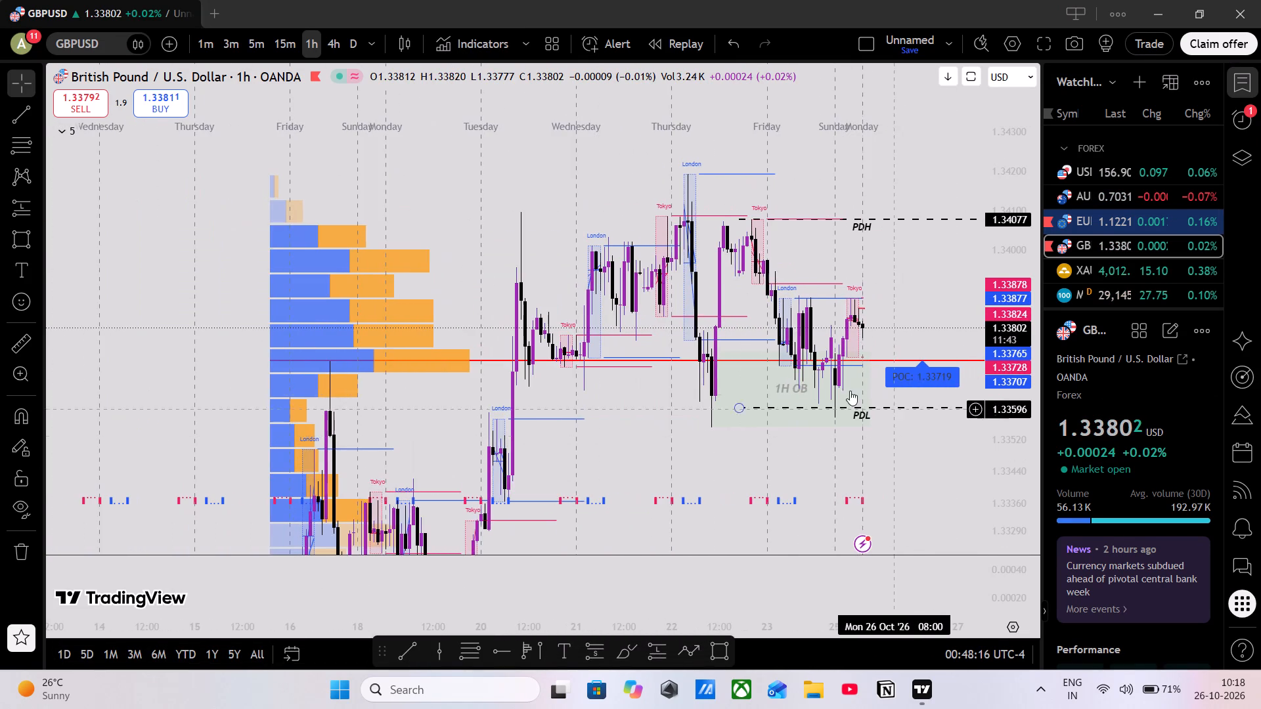
pyautogui.scroll(-1, 439, 370)
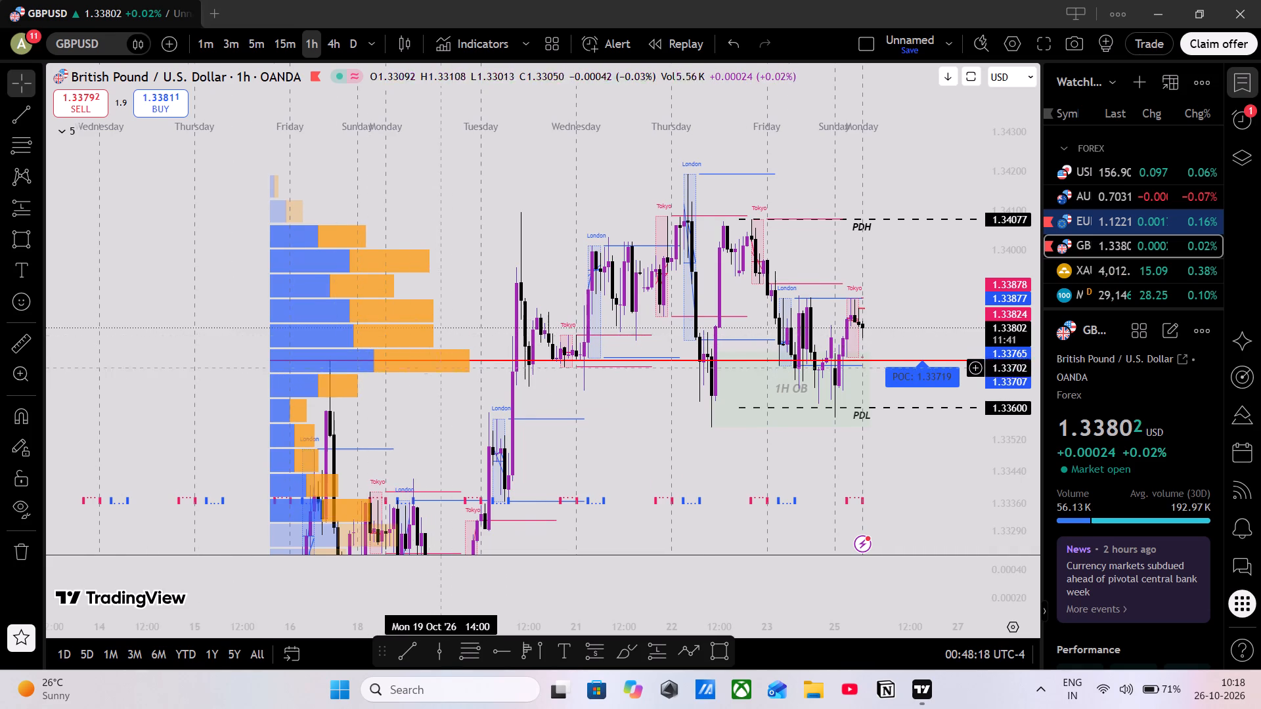
pyautogui.scroll(2, 432, 372)
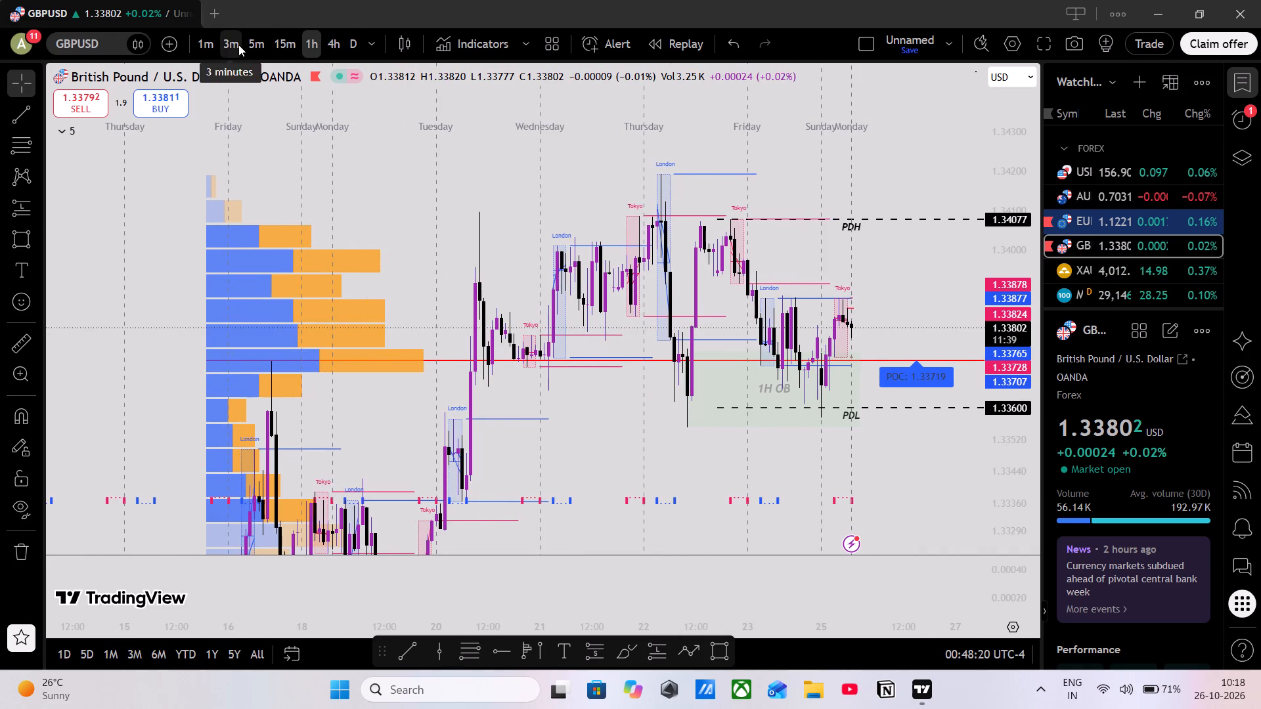
# Switch GBPUSD to the 3-minute timeframe and inspect the volume profile and its POC line around the Tokyo session.
pyautogui.click(238, 45)
pyautogui.scroll(-6, 409, 205)
pyautogui.moveTo(986, 435); pyautogui.dragTo(1002, 305)
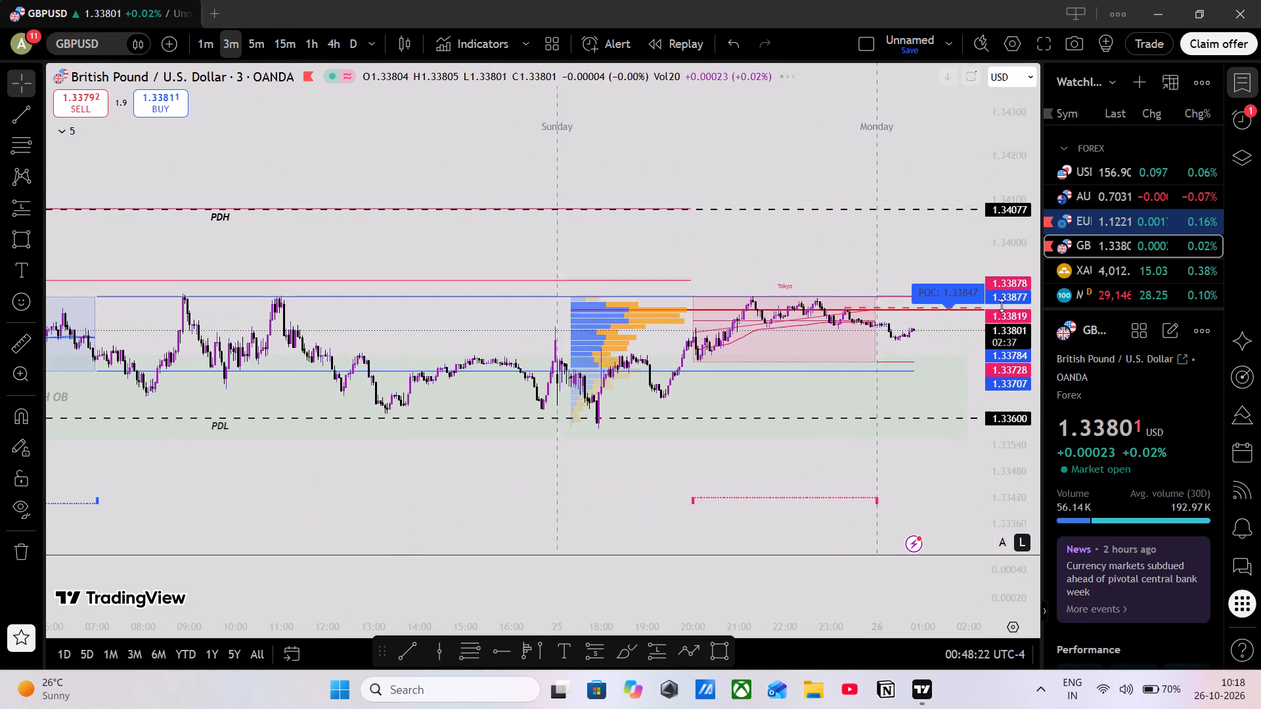
pyautogui.moveTo(1002, 305); pyautogui.dragTo(975, 67)
pyautogui.moveTo(1006, 425); pyautogui.dragTo(992, 177)
pyautogui.scroll(3, 914, 296)
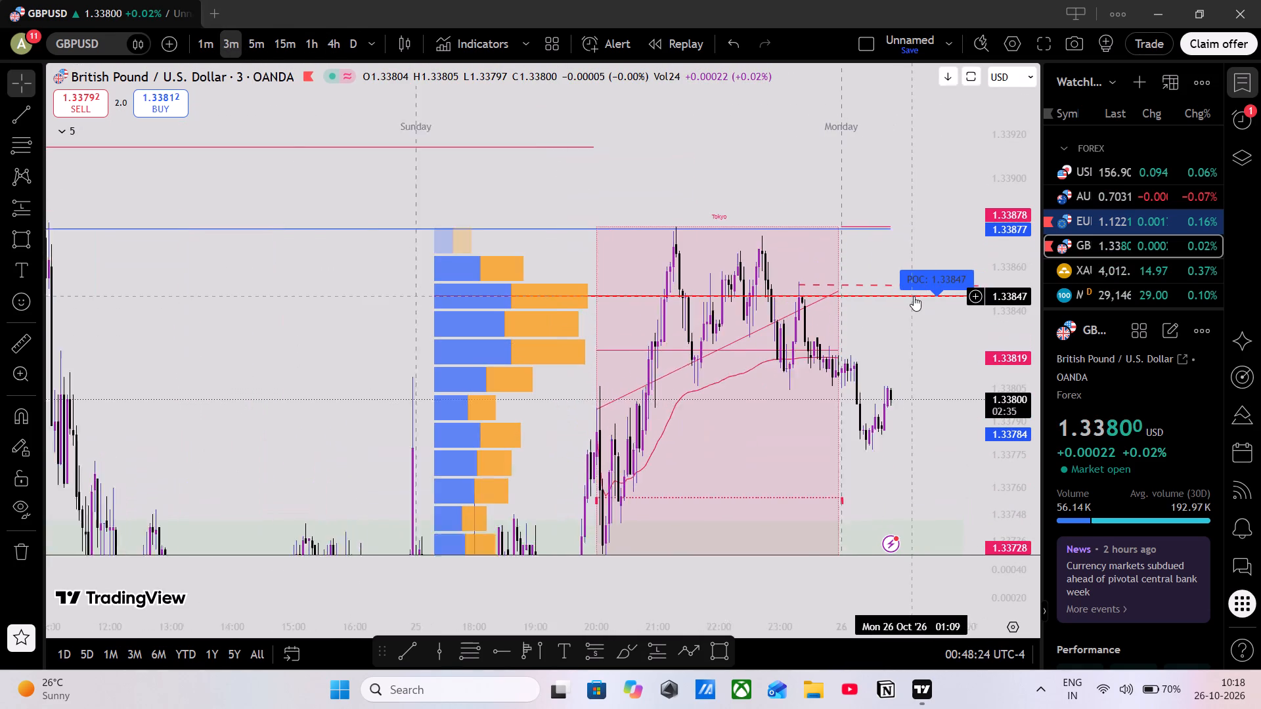
pyautogui.scroll(2, 914, 296)
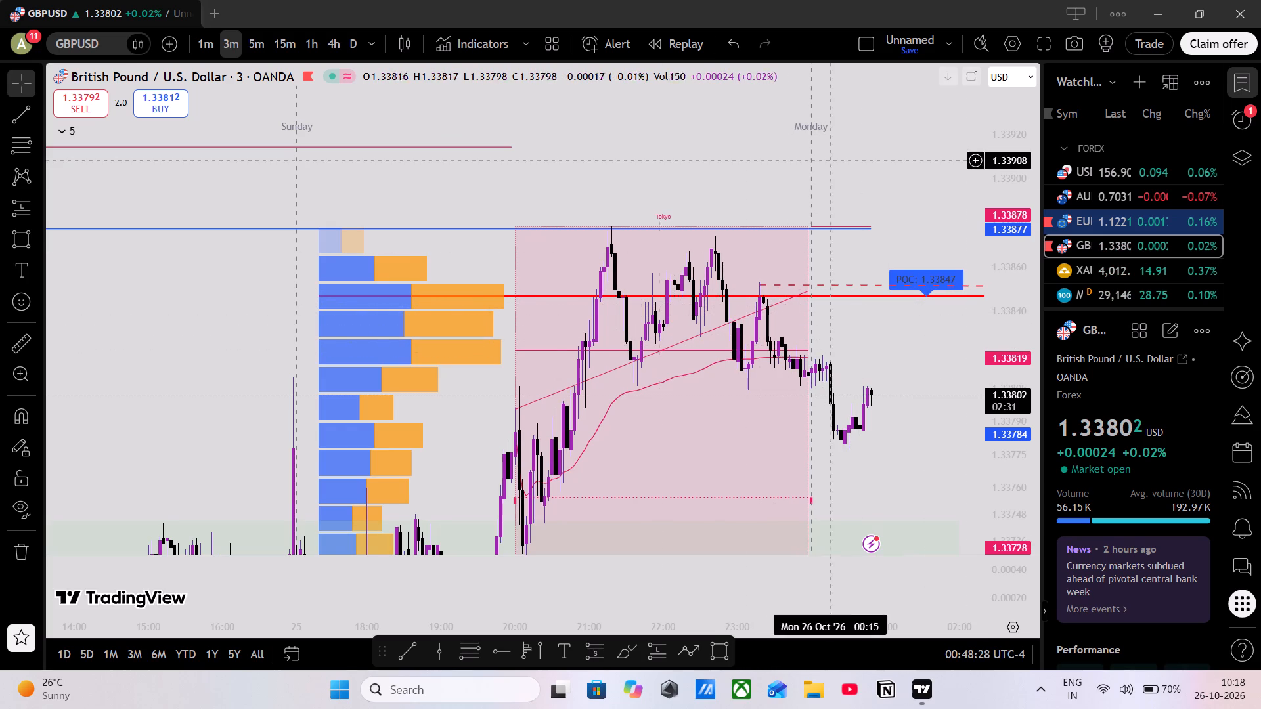
# Add the Volume Profile / Fixed Range indicator to the favorites.
pyautogui.click(458, 43)
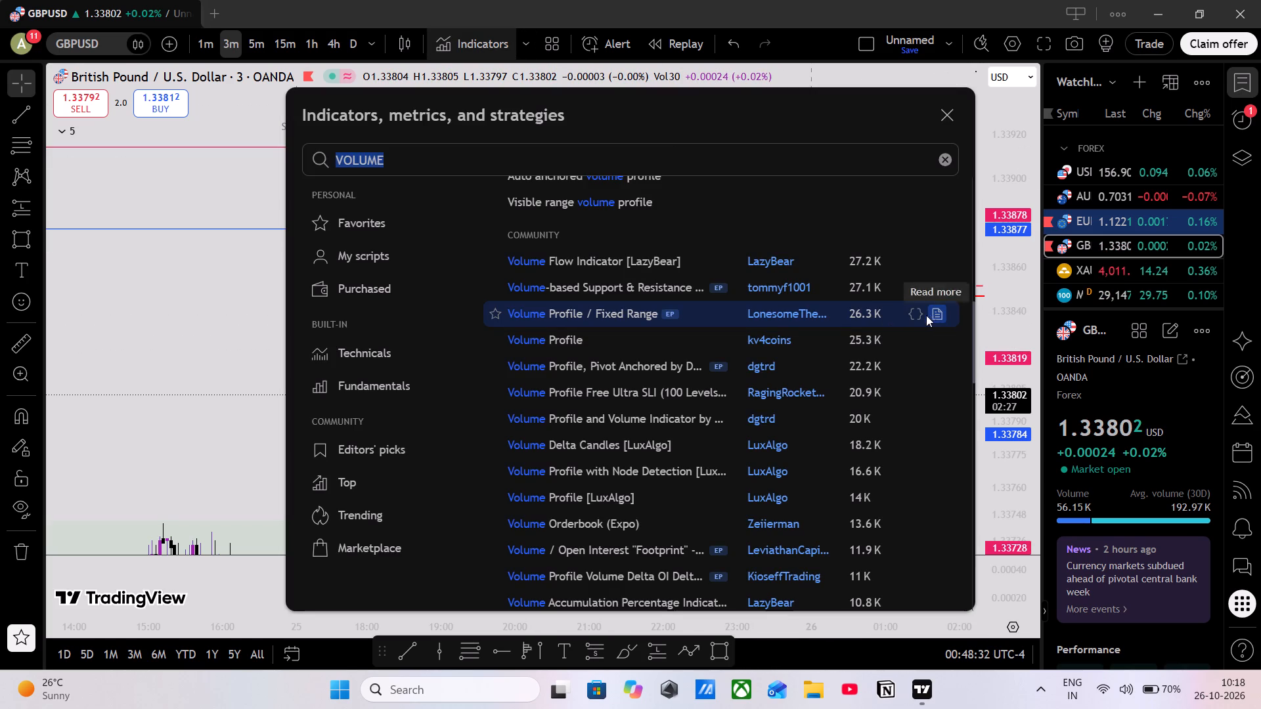
pyautogui.click(493, 311)
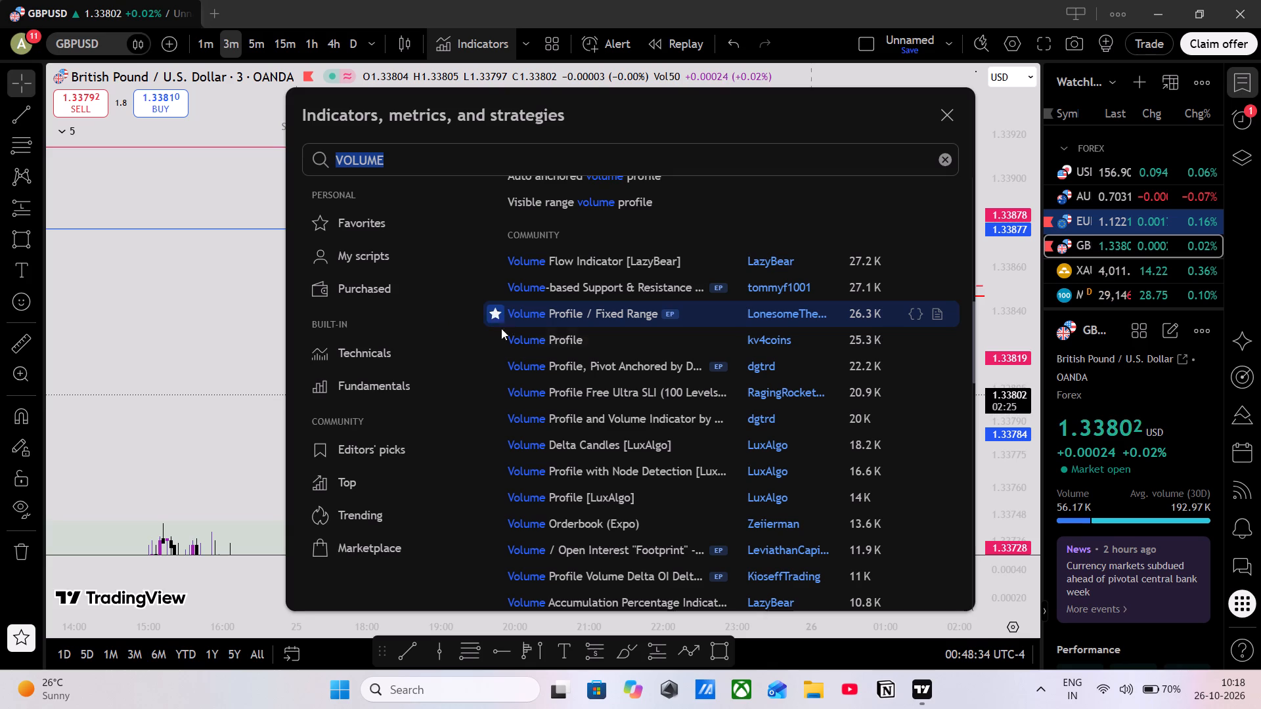
# Search the indicator library for ORDERFLOW and view the script page of Activity and Volume Orderflow Profile [AlgoAlpha].
pyautogui.click(946, 162)
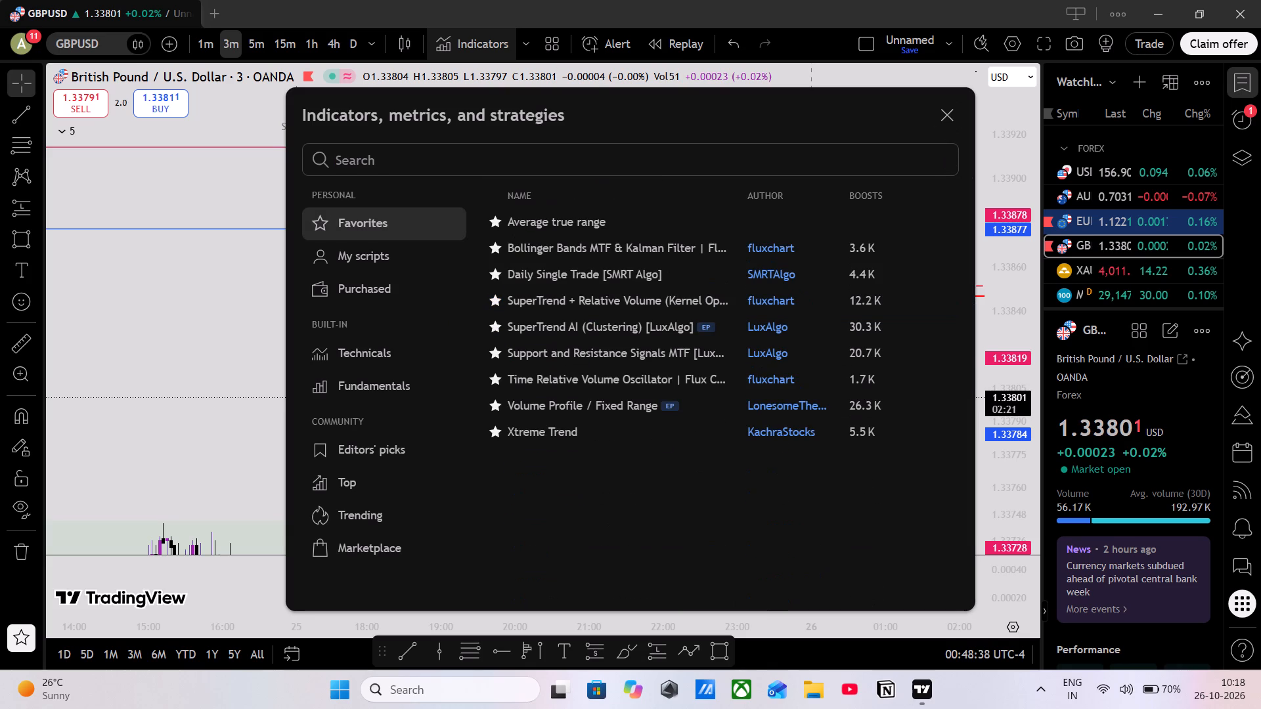
pyautogui.write('ORDERFLOW')
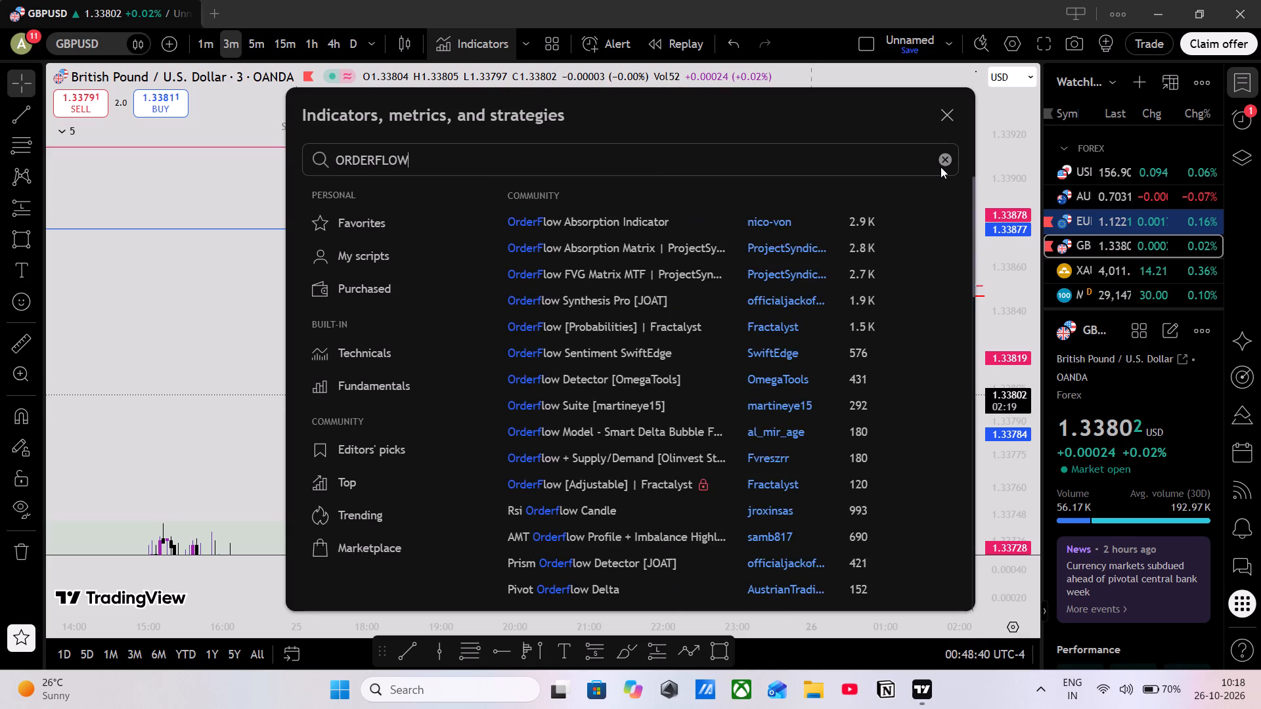
pyautogui.scroll(-2, 887, 436)
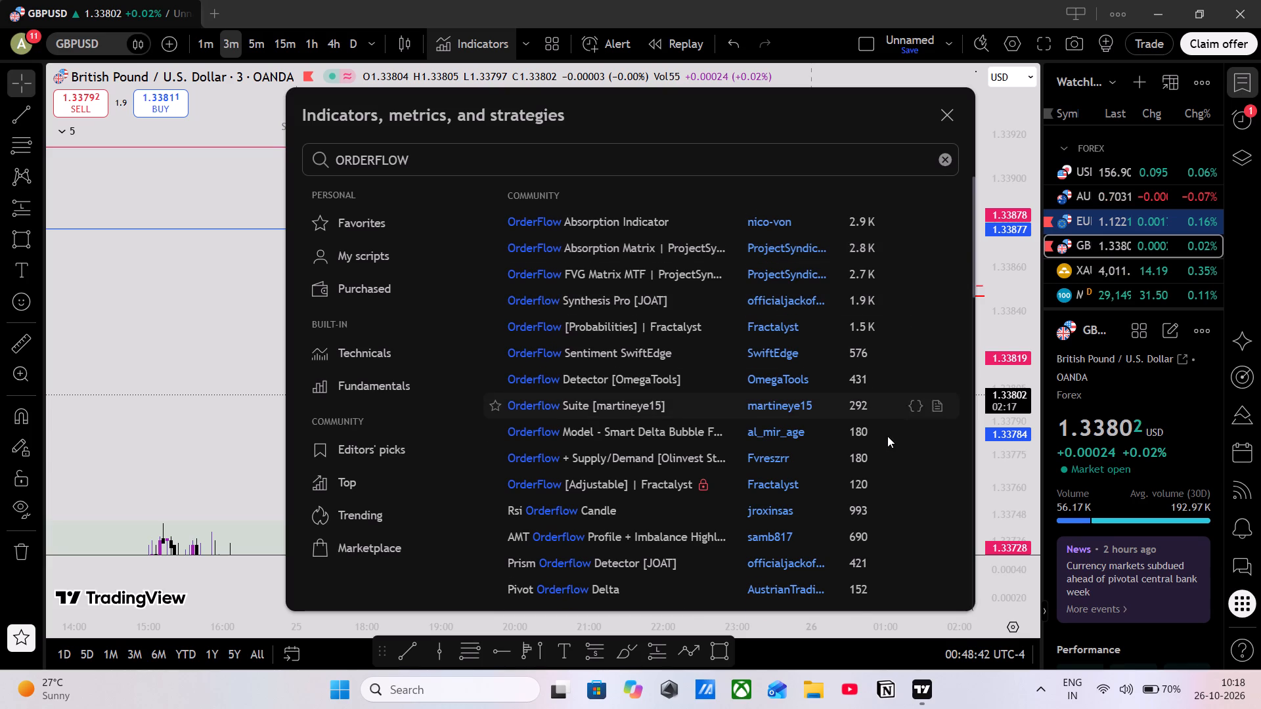
pyautogui.scroll(-4, 887, 436)
pyautogui.scroll(-1, 914, 387)
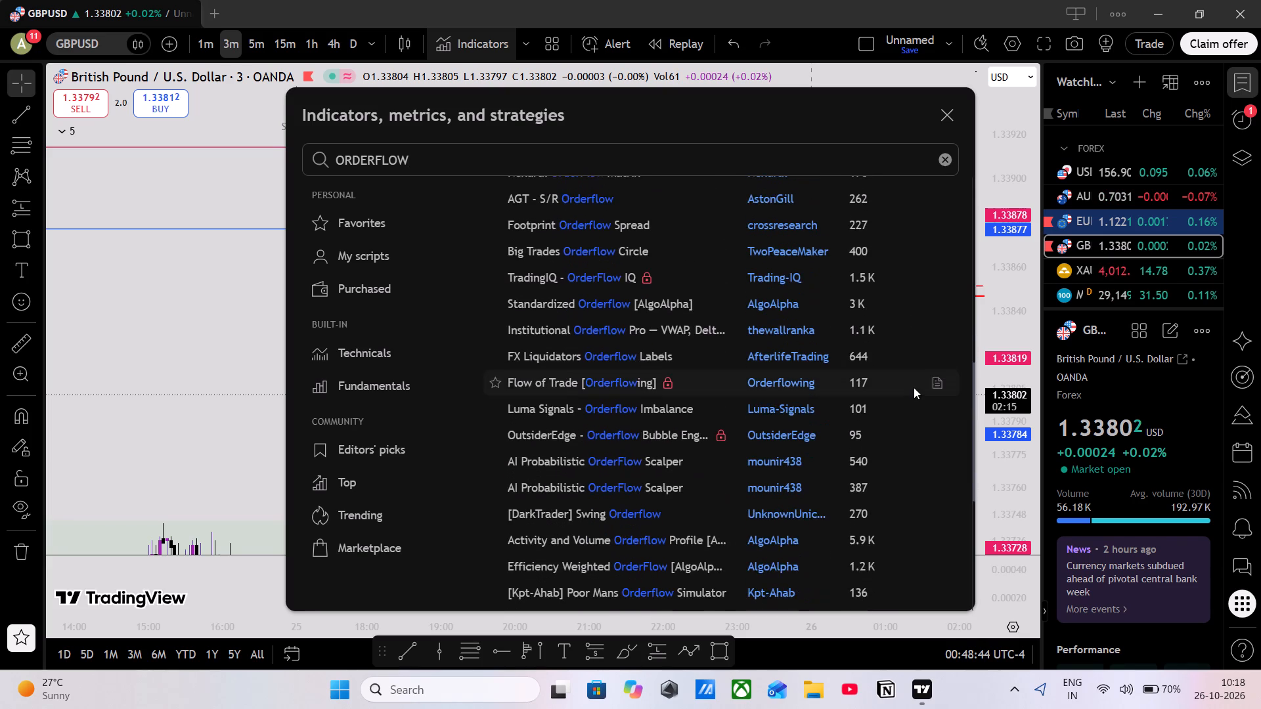
pyautogui.scroll(-3, 913, 387)
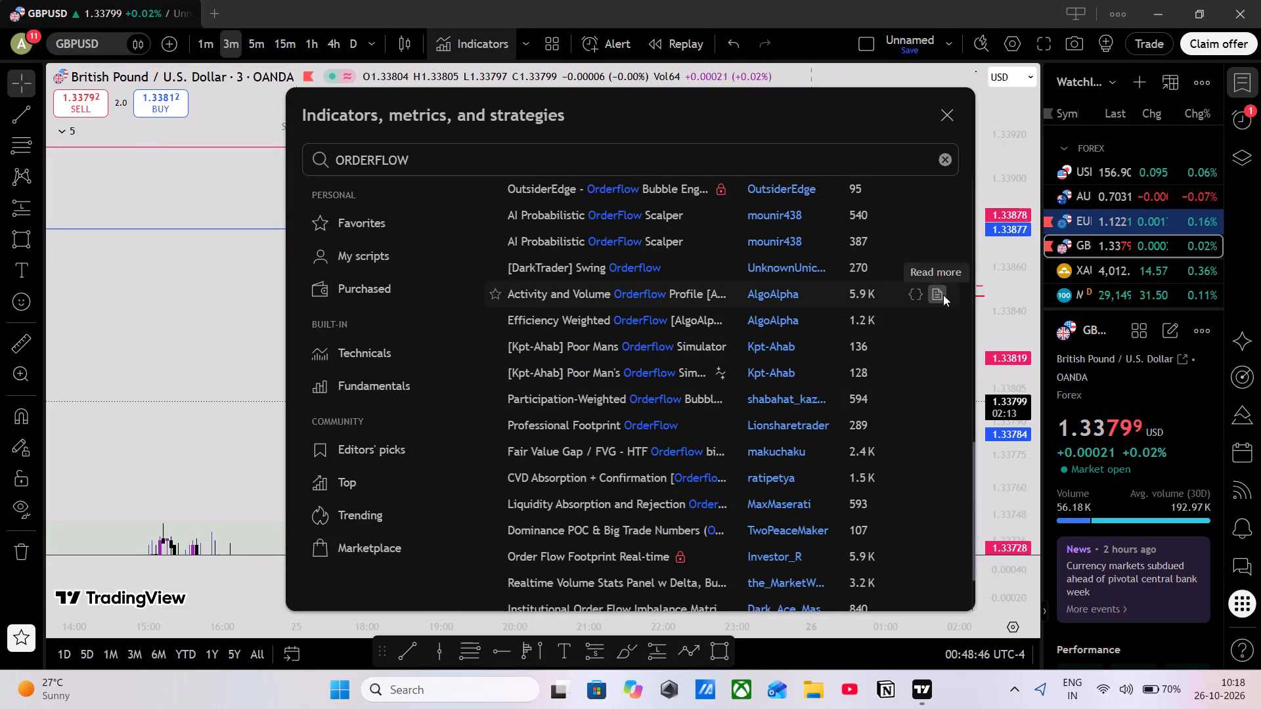
pyautogui.click(937, 294)
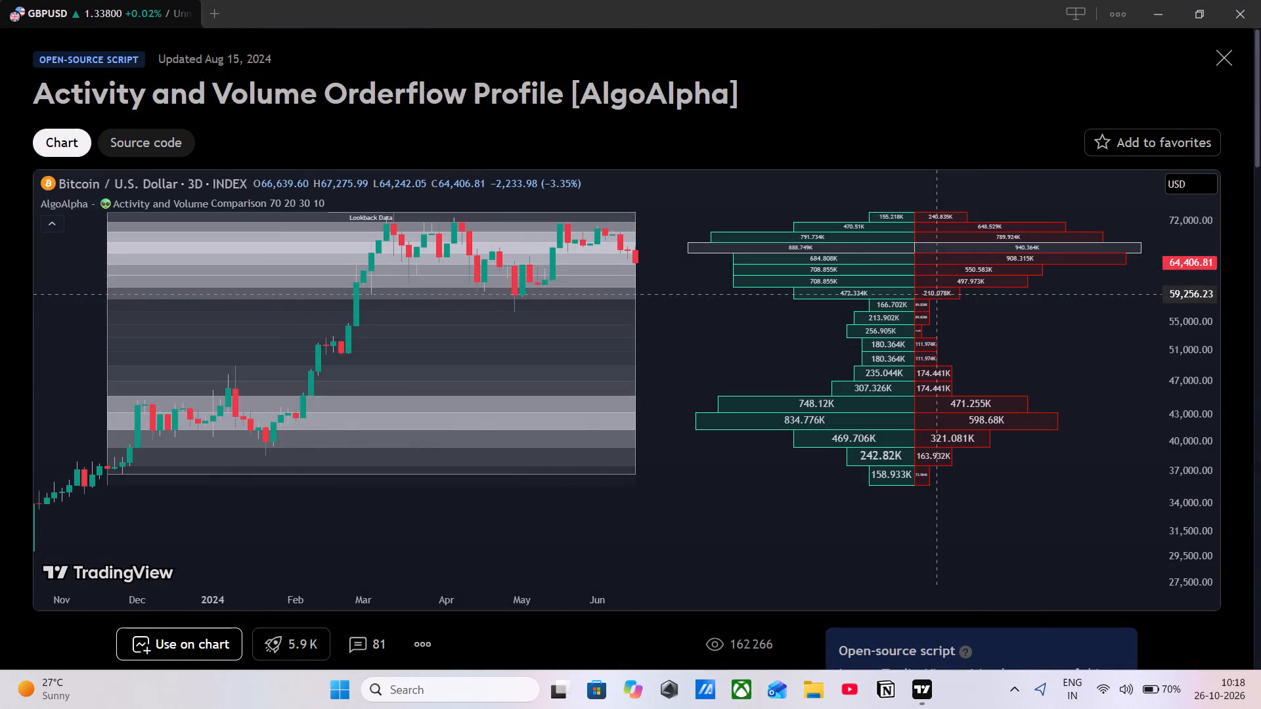
pyautogui.click(1220, 59)
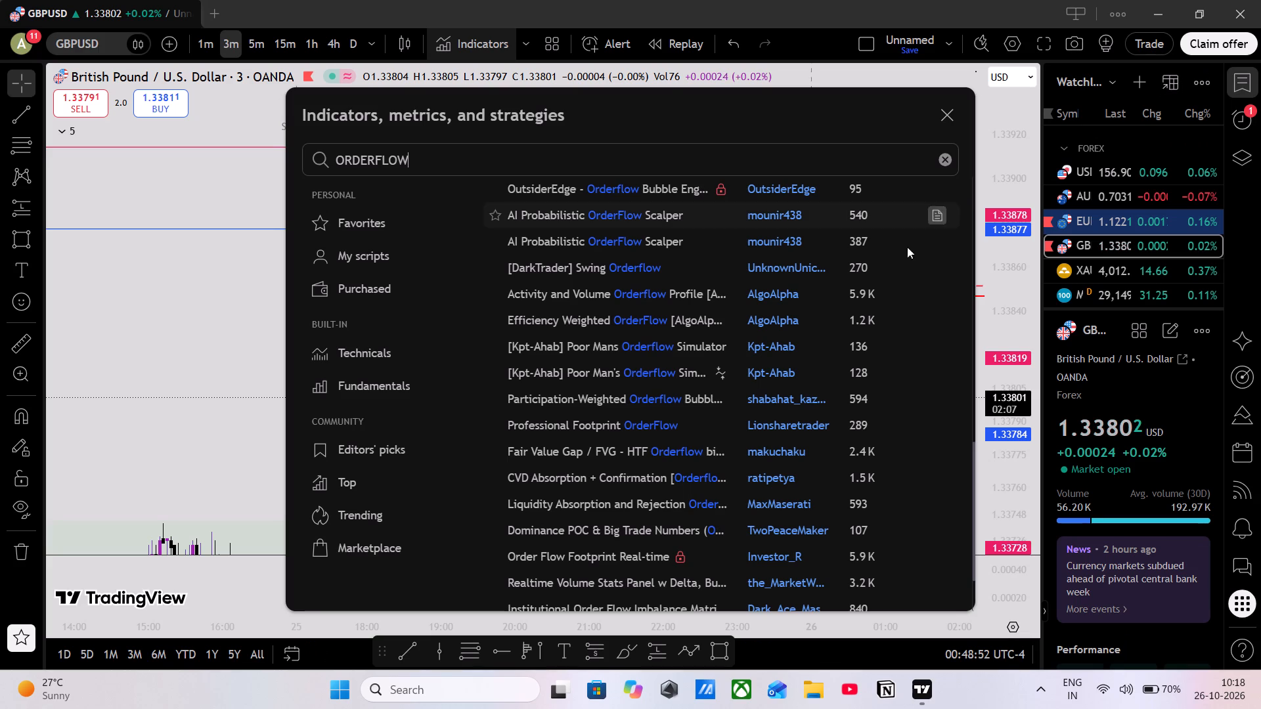
# Find the Order Flow Footprint Real-time script among the order-flow results and add it to the favorites from its script page.
pyautogui.scroll(-1, 726, 377)
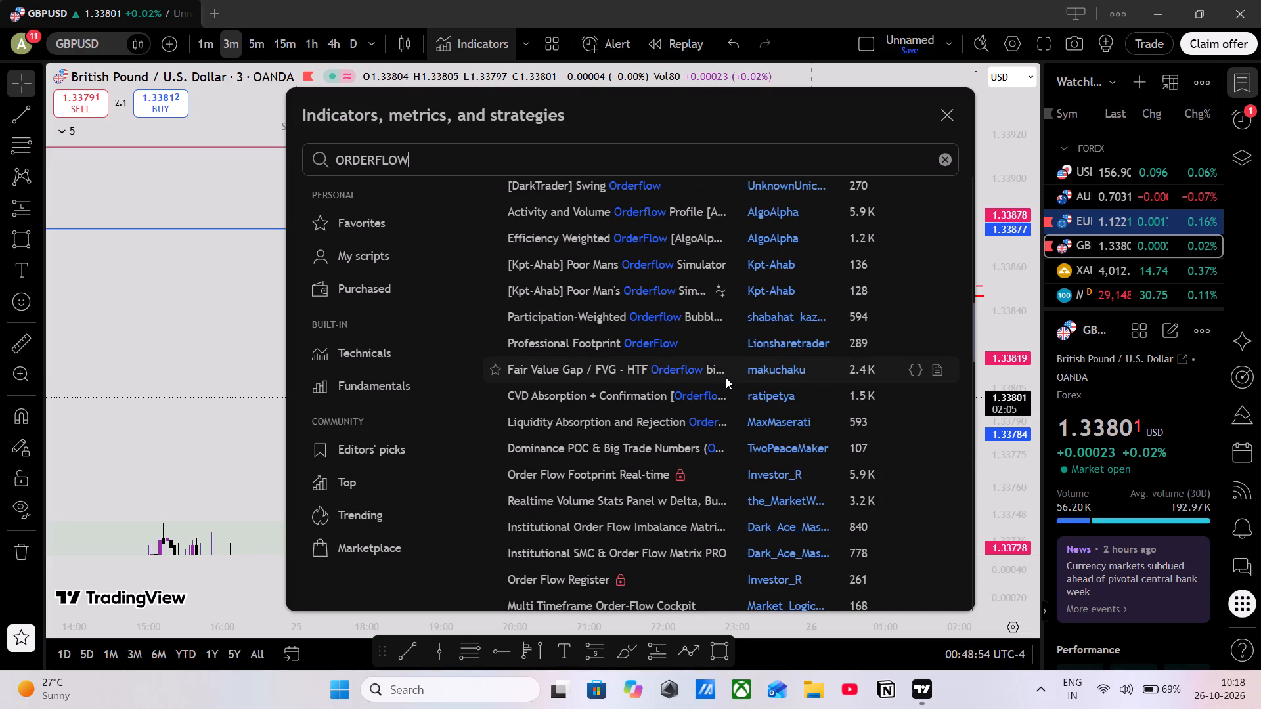
pyautogui.scroll(-1, 726, 377)
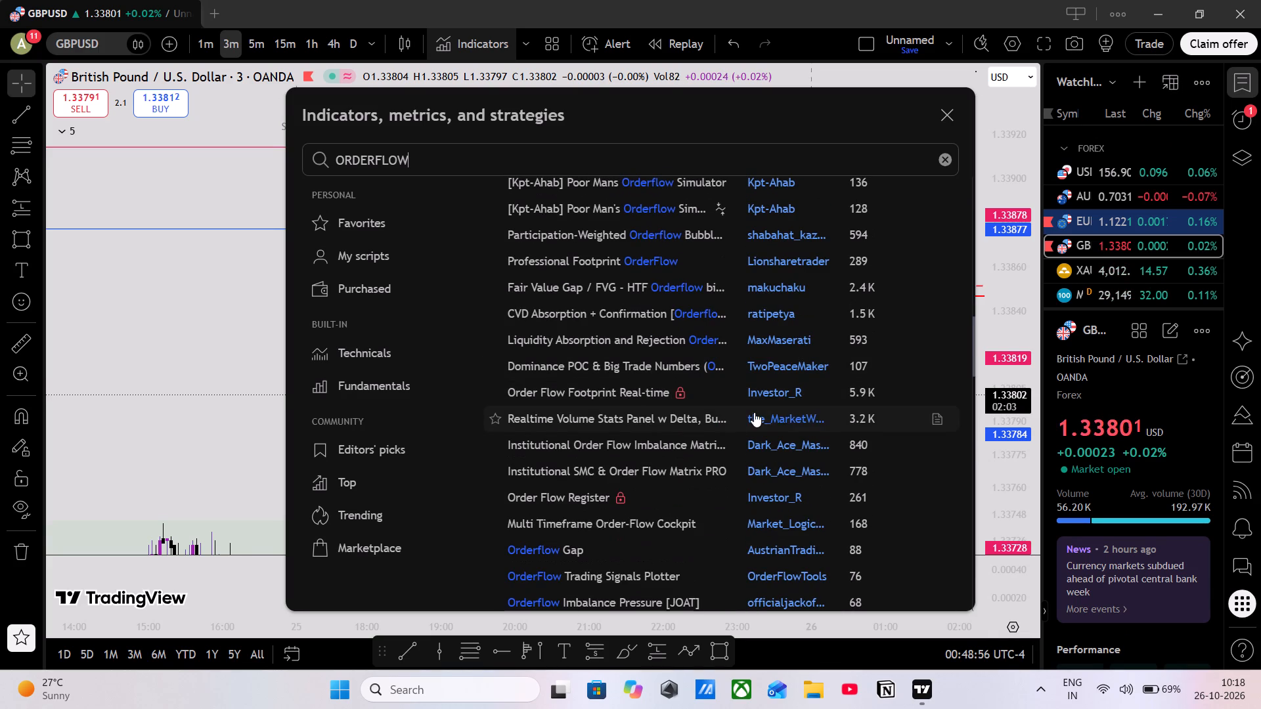
pyautogui.scroll(-1, 757, 412)
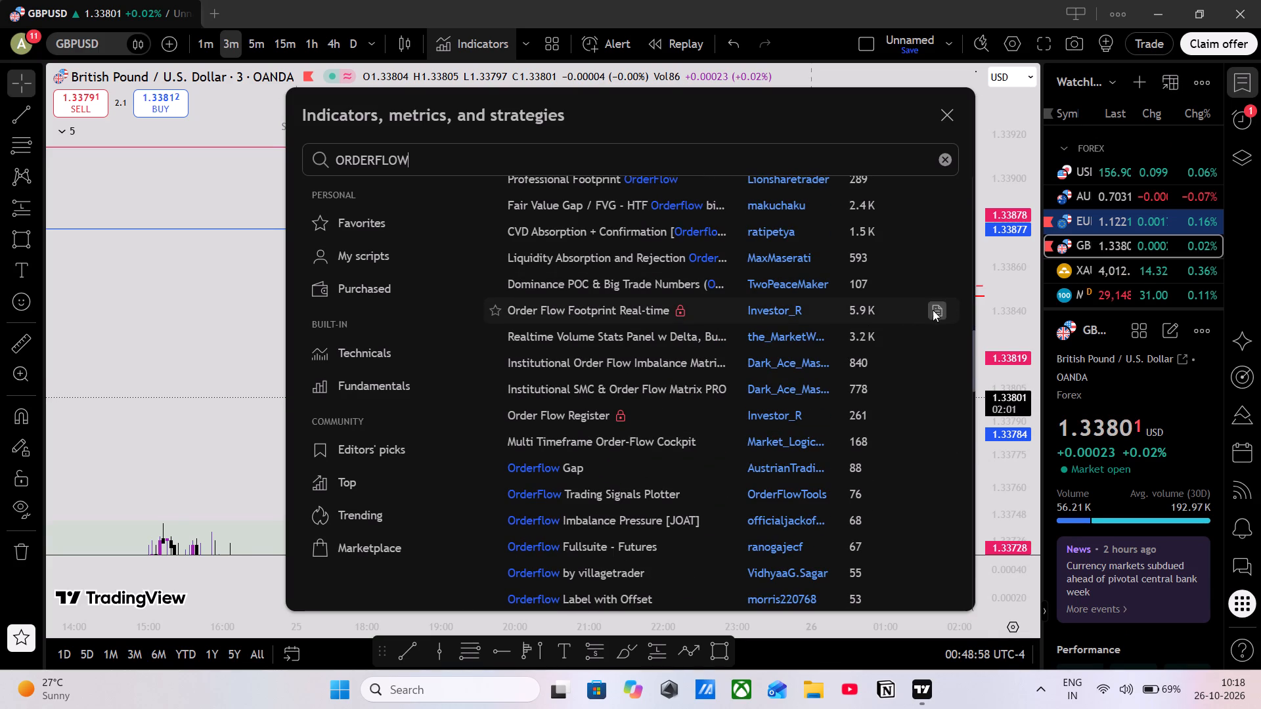
pyautogui.click(933, 310)
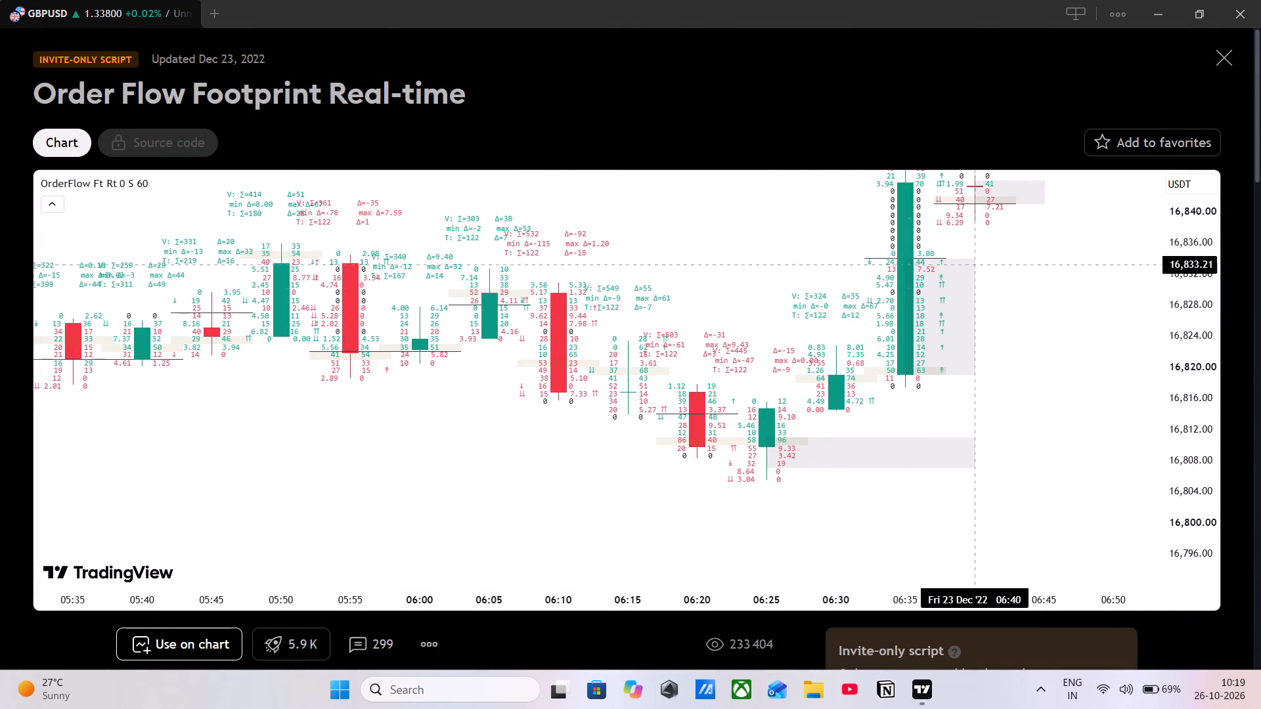
pyautogui.click(1161, 151)
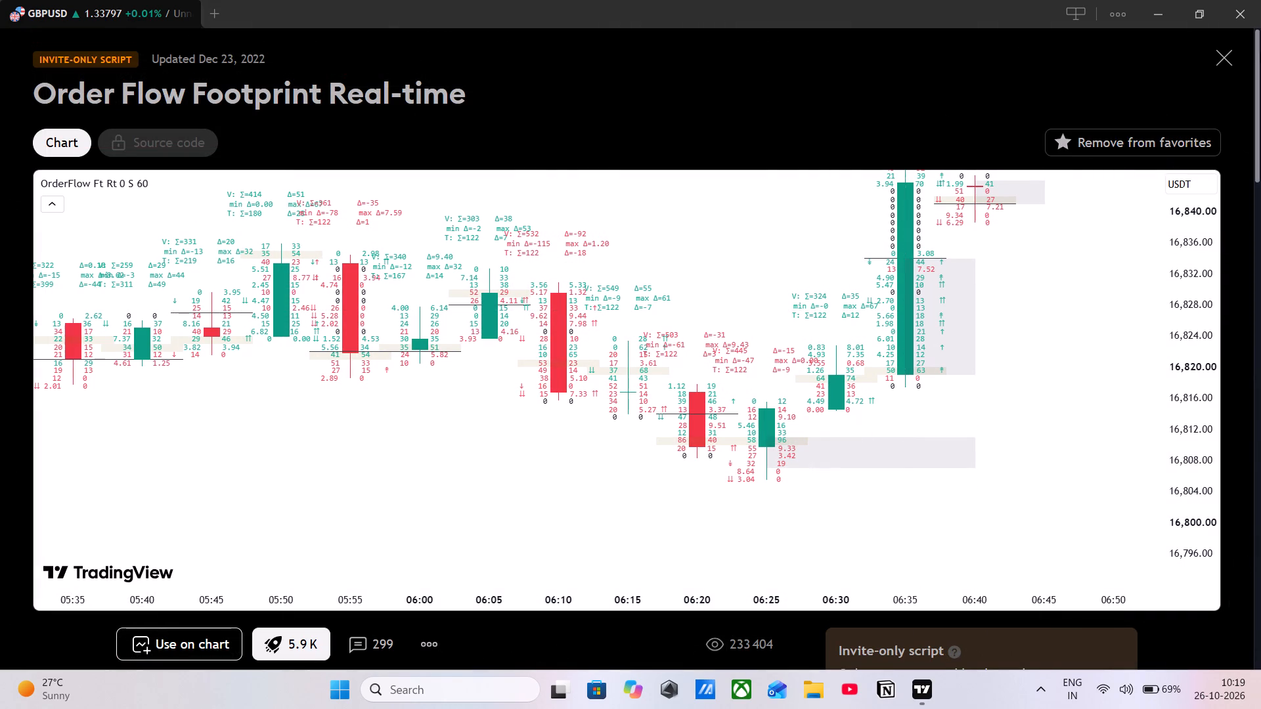
pyautogui.moveTo(1217, 54); pyautogui.dragTo(1210, 56)
# Add Activity and Volume Orderflow Profile [AlgoAlpha] to the favorites and close the indicator library.
pyautogui.scroll(2, 871, 322)
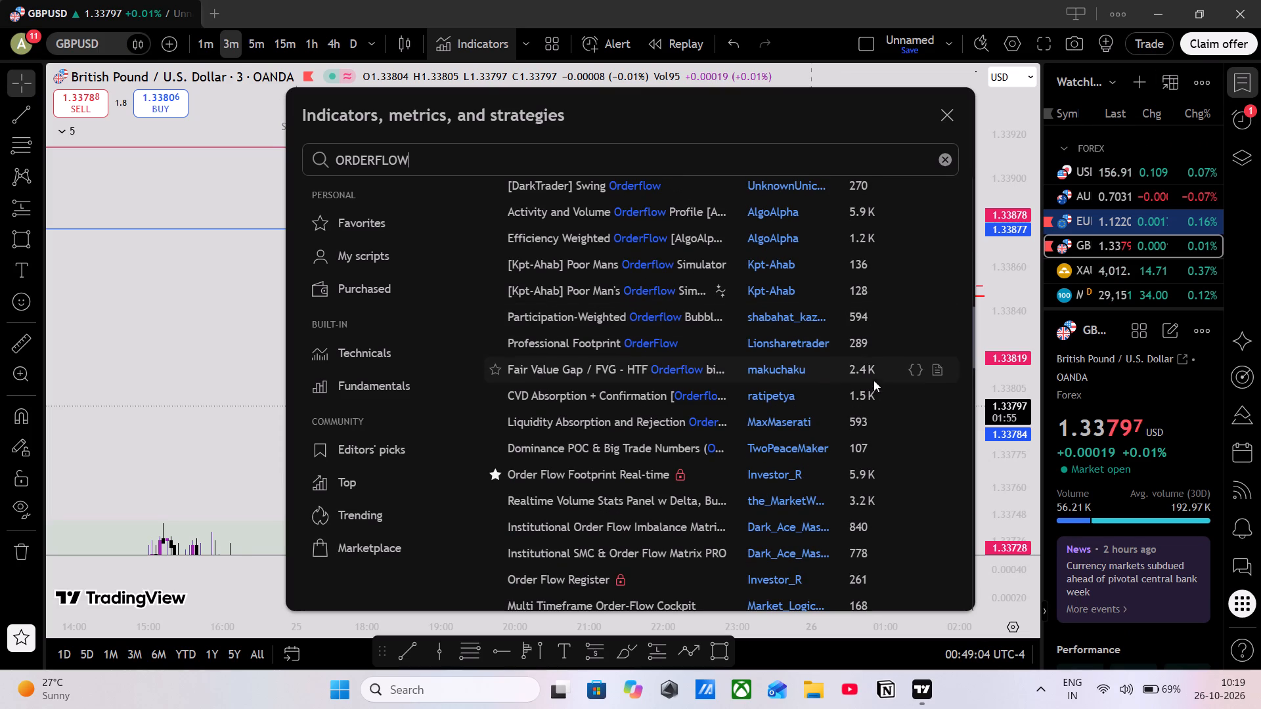
pyautogui.scroll(-1, 905, 242)
pyautogui.scroll(1, 905, 242)
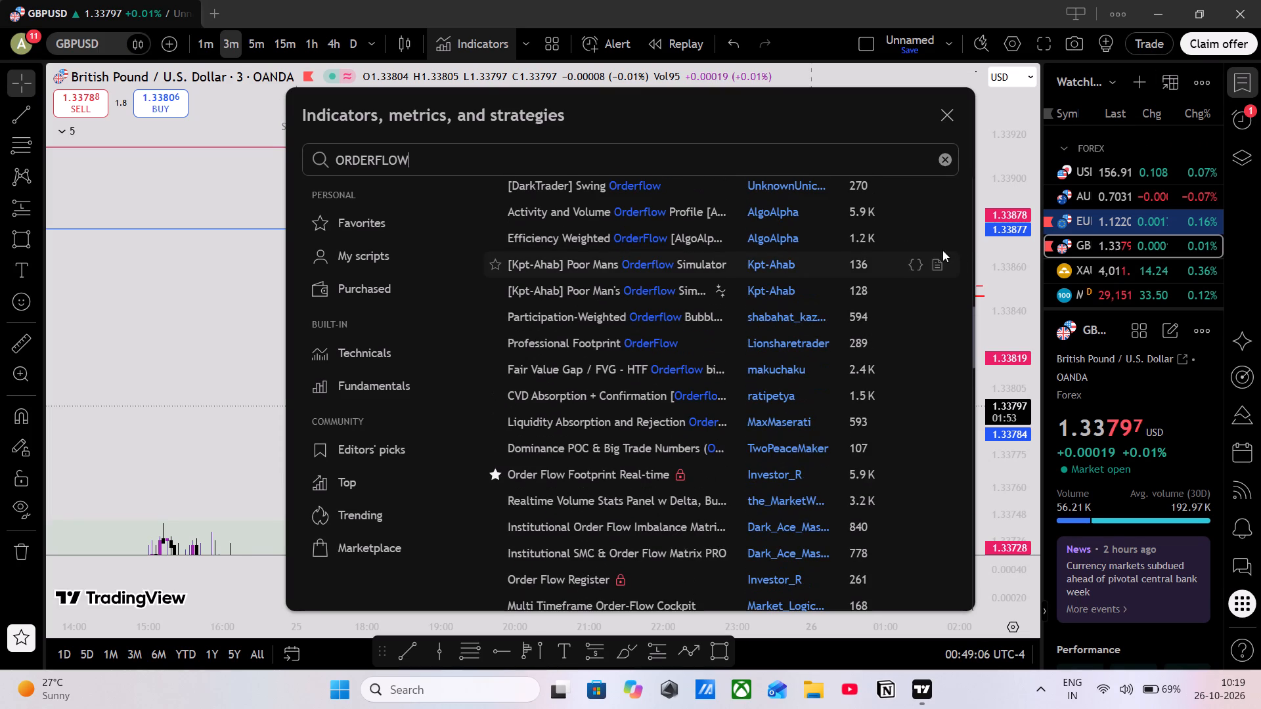
pyautogui.click(487, 215)
pyautogui.click(956, 112)
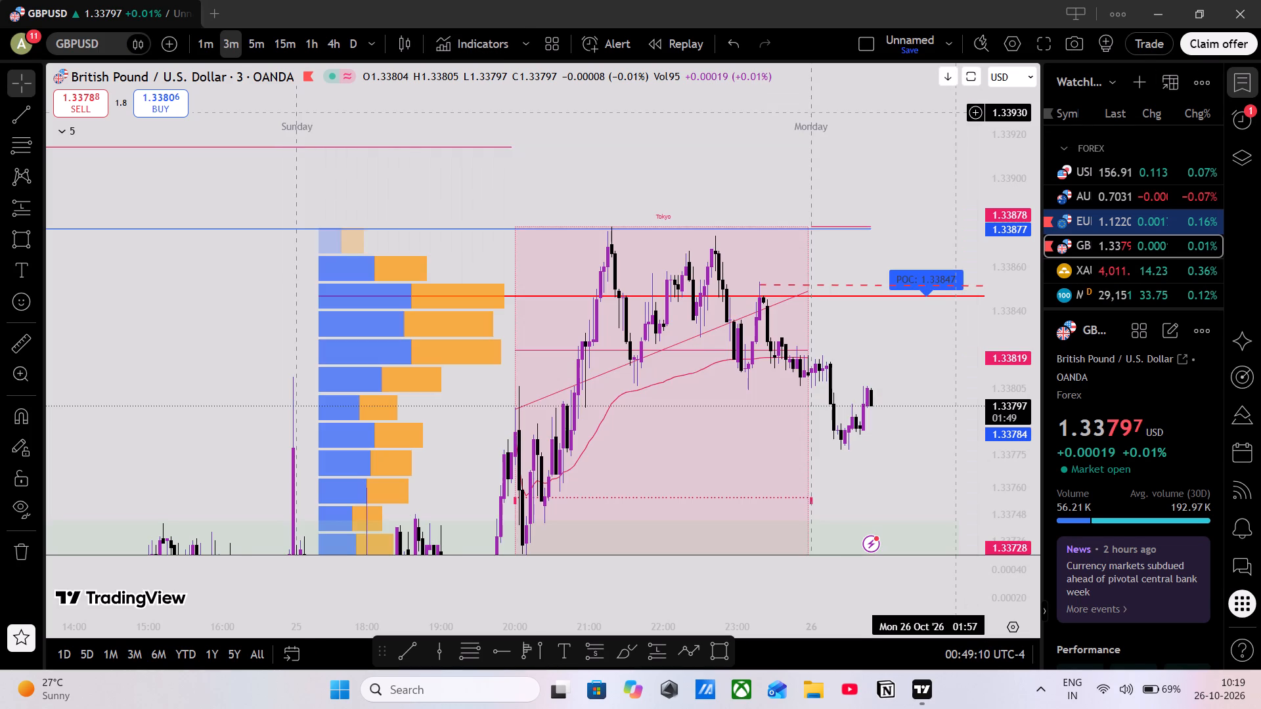
# Switch the 3-minute chart to EURUSD and inspect its volume profile and POC line around the Tokyo session.
pyautogui.click(1122, 217)
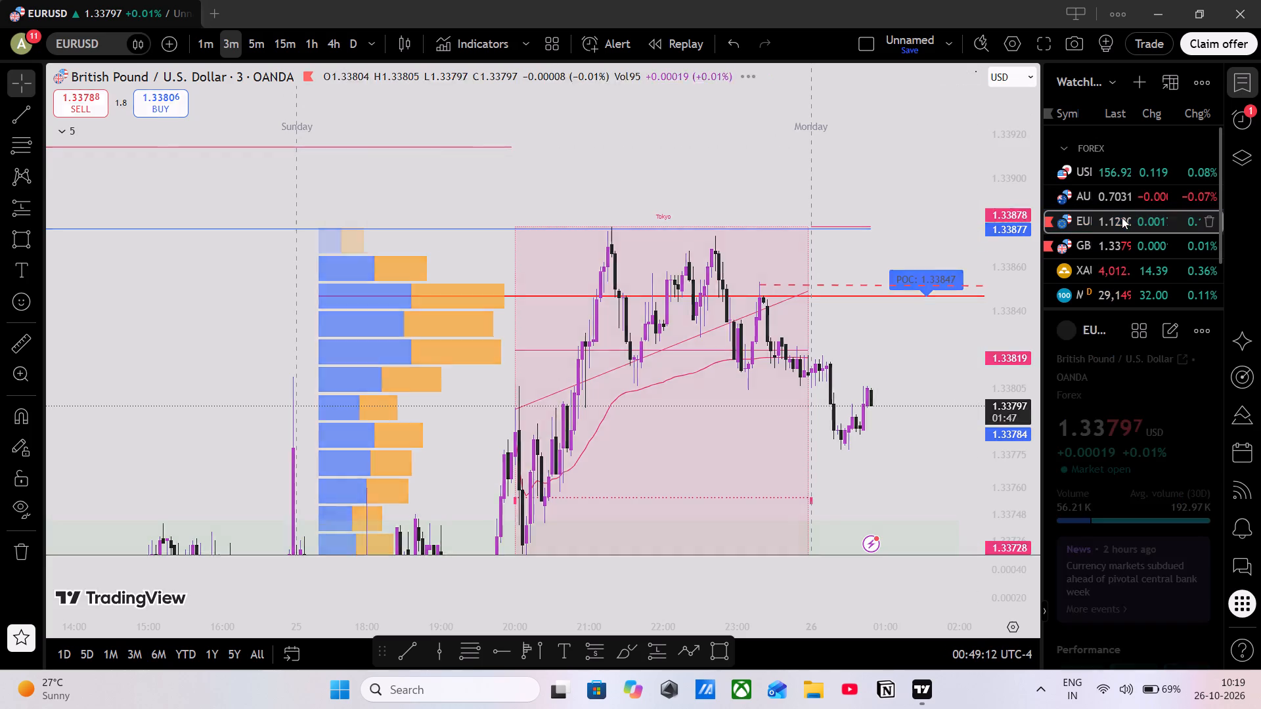
pyautogui.moveTo(1013, 363); pyautogui.dragTo(986, 0)
pyautogui.moveTo(843, 282); pyautogui.dragTo(862, 708)
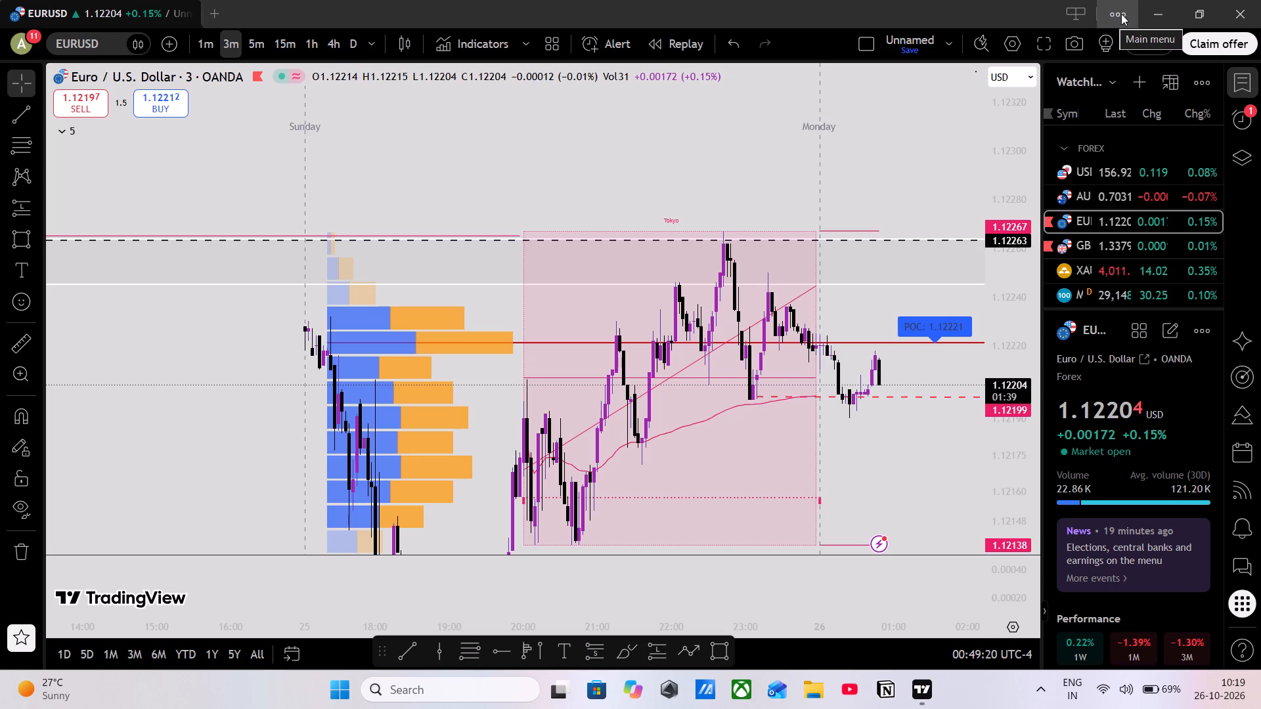
# Minimize the charting window.
pyautogui.click(1159, 6)
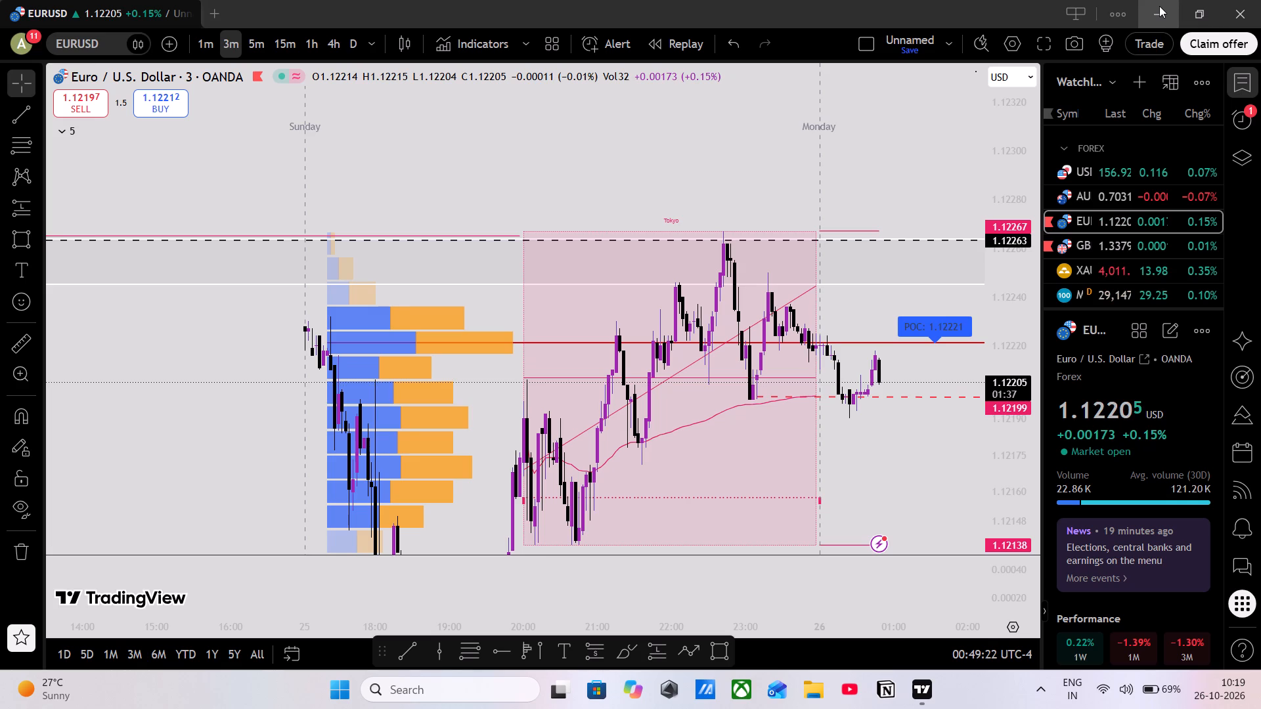
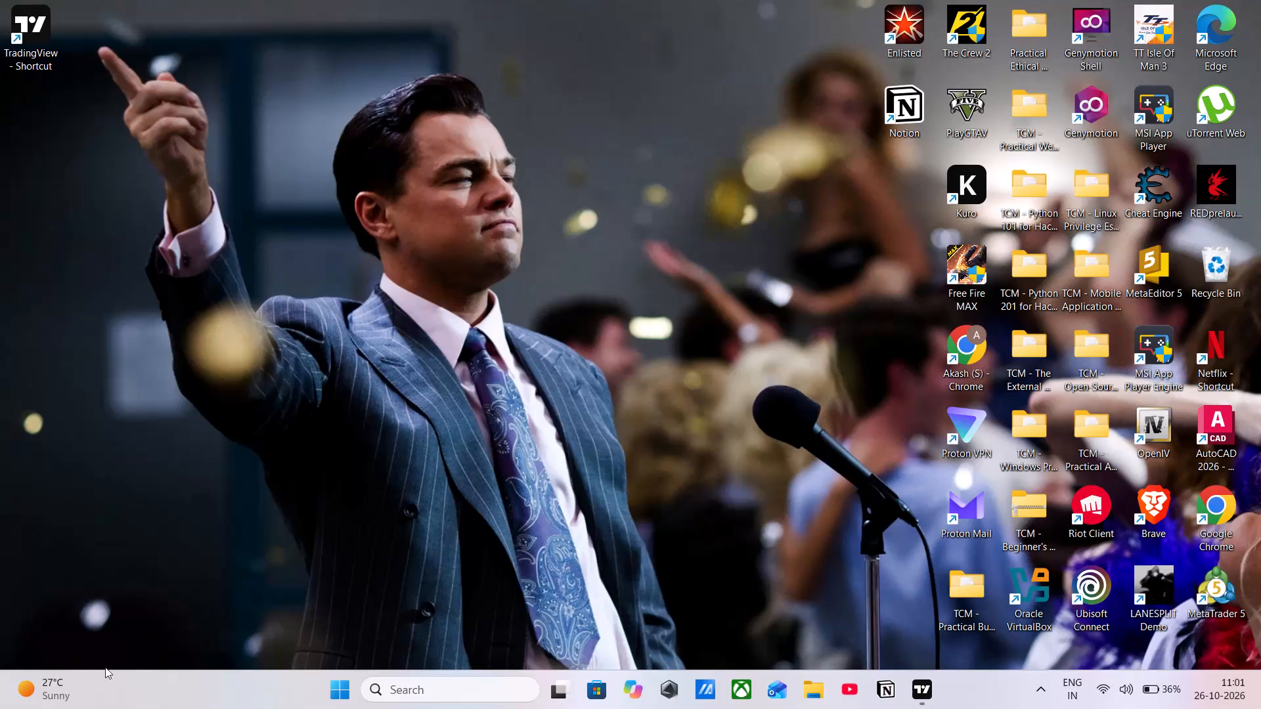
# Return to the TradingView window and inspect the latest EURUSD candles on the 3-minute chart.
pyautogui.click(917, 691)
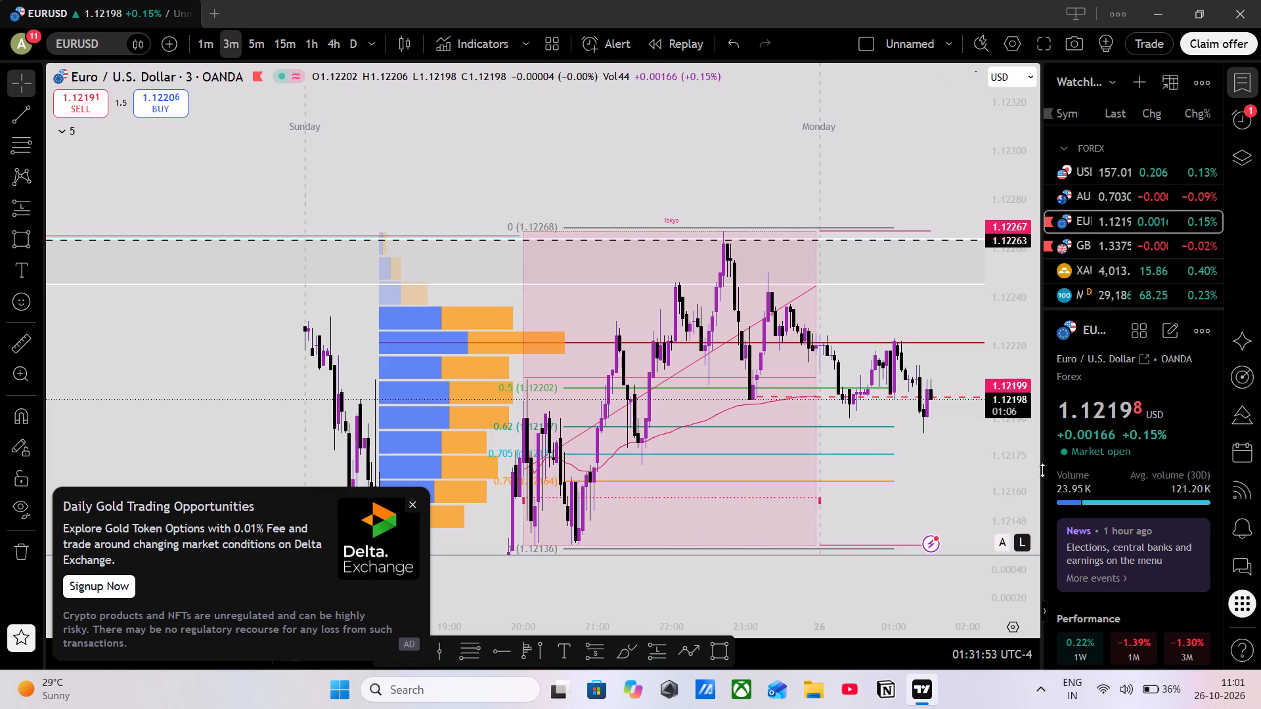
pyautogui.moveTo(1033, 437); pyautogui.dragTo(1030, 301)
pyautogui.scroll(5, 883, 409)
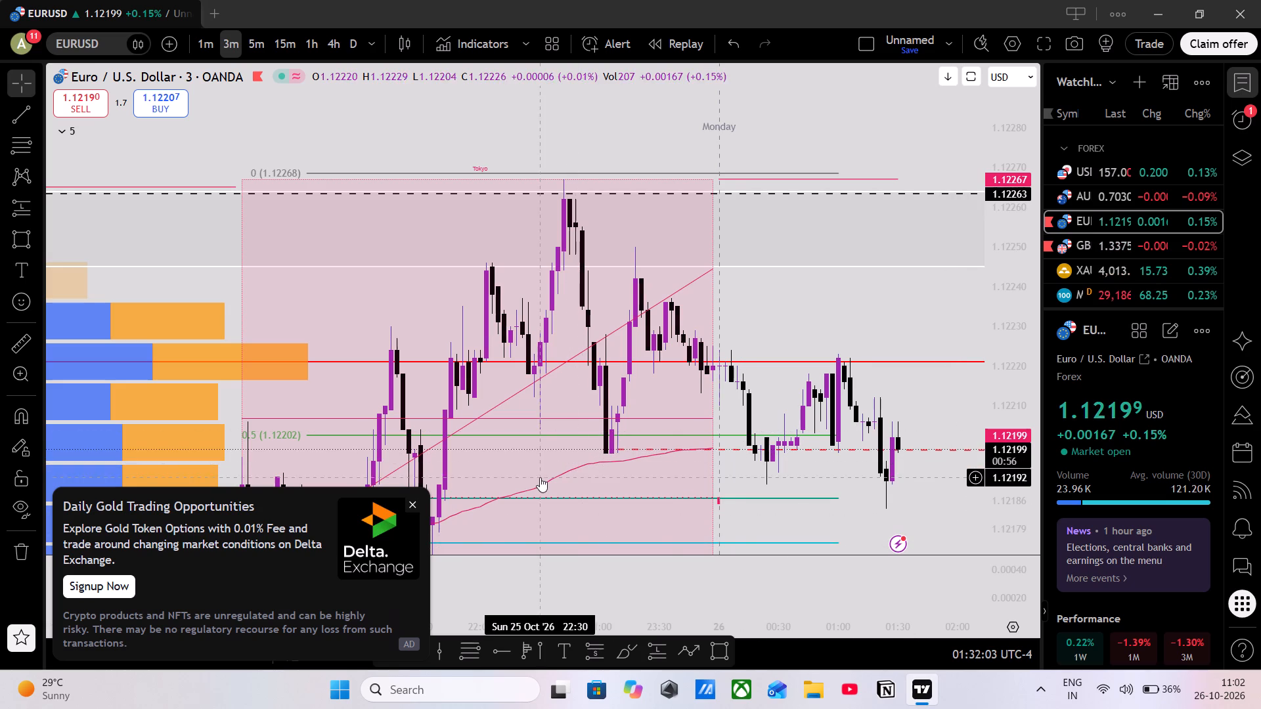
# Dismiss the gold trading advertisement covering the chart and close the ad-free upgrade offer.
pyautogui.click(415, 502)
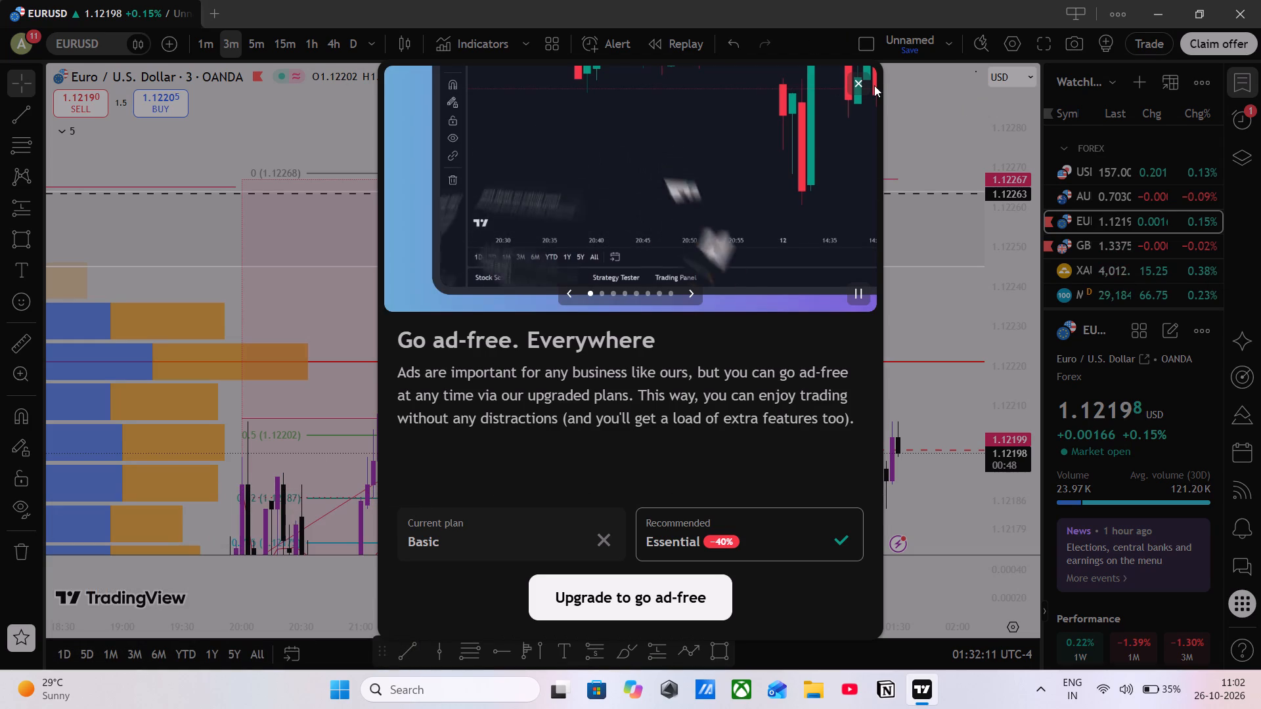
pyautogui.click(858, 86)
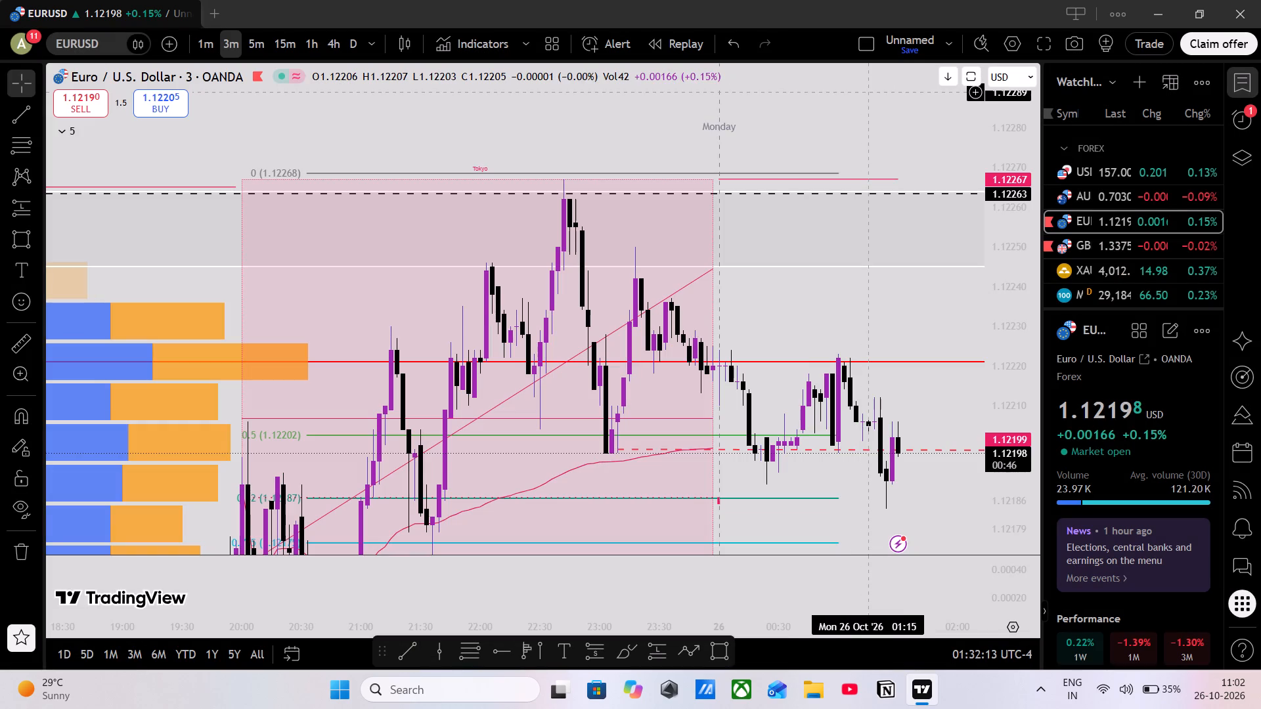
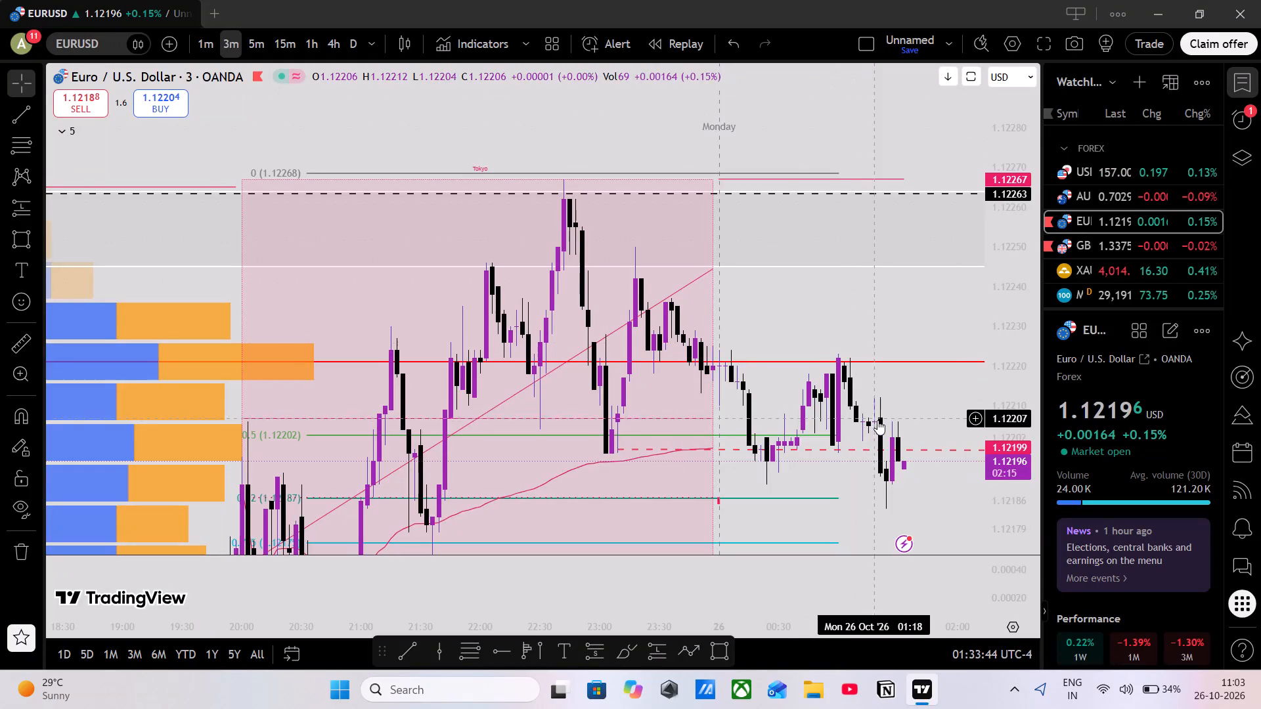
# Inspect the latest EURUSD price action on the 3-minute chart and then on the 1-minute chart.
pyautogui.moveTo(879, 420); pyautogui.dragTo(763, 267)
pyautogui.moveTo(1071, 364); pyautogui.dragTo(1055, 213)
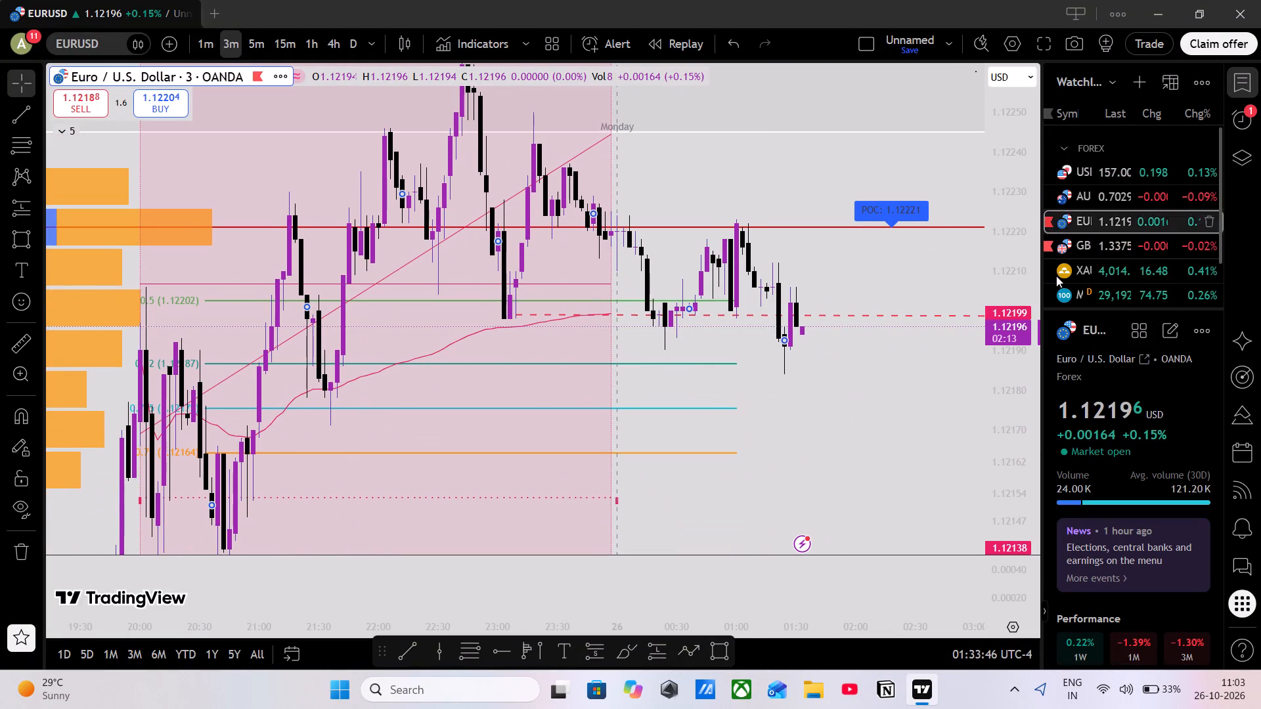
pyautogui.moveTo(1002, 370); pyautogui.dragTo(1002, 148)
pyautogui.scroll(-7, 1169, 437)
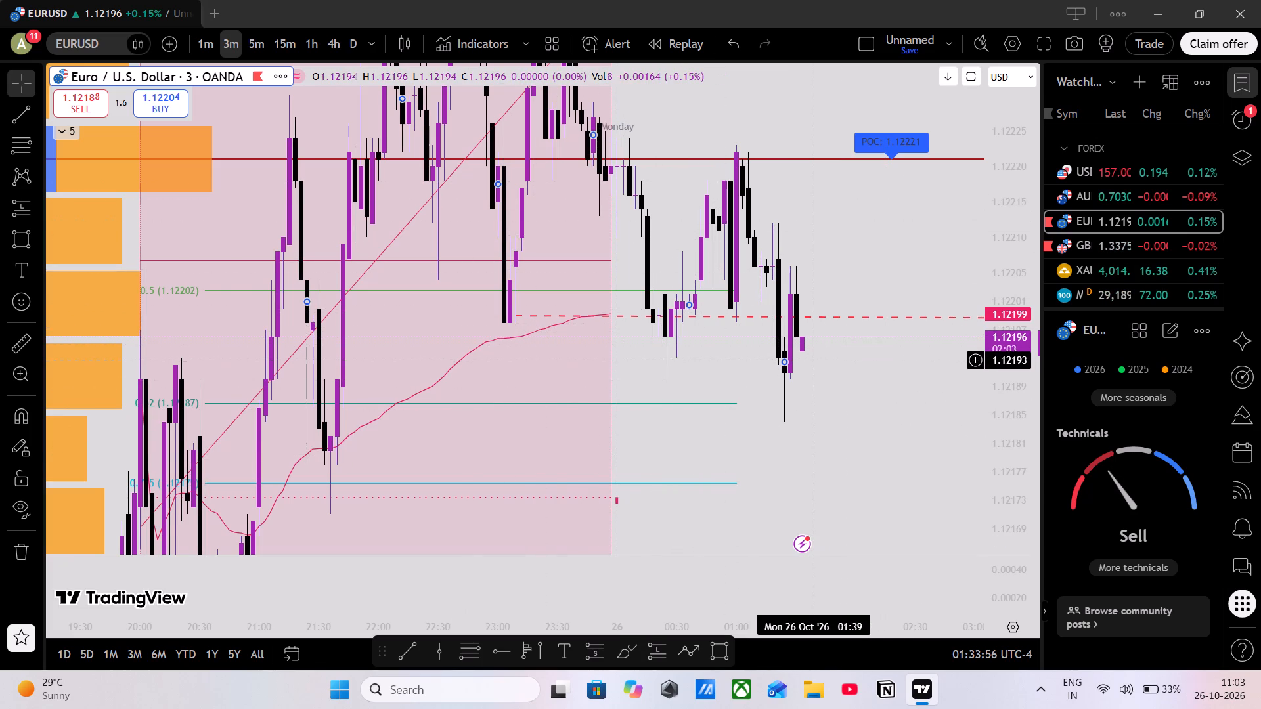
pyautogui.click(833, 351)
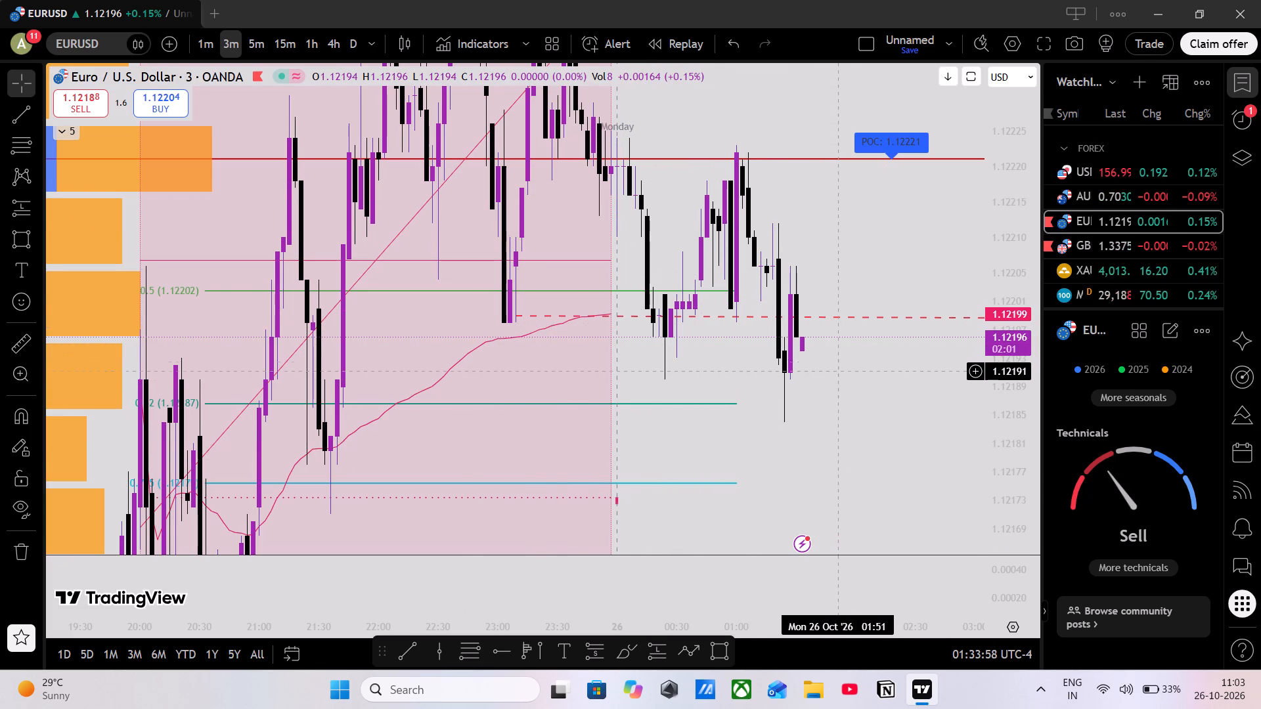
pyautogui.click(201, 40)
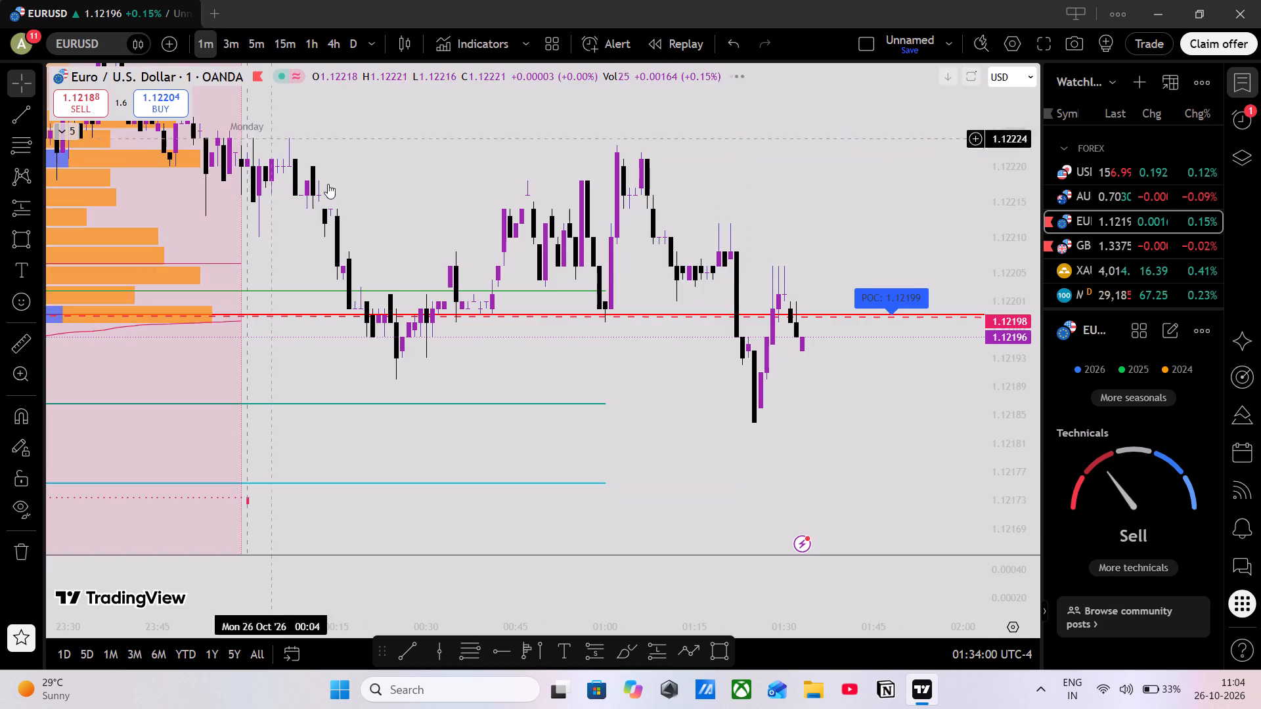
pyautogui.scroll(-6, 350, 211)
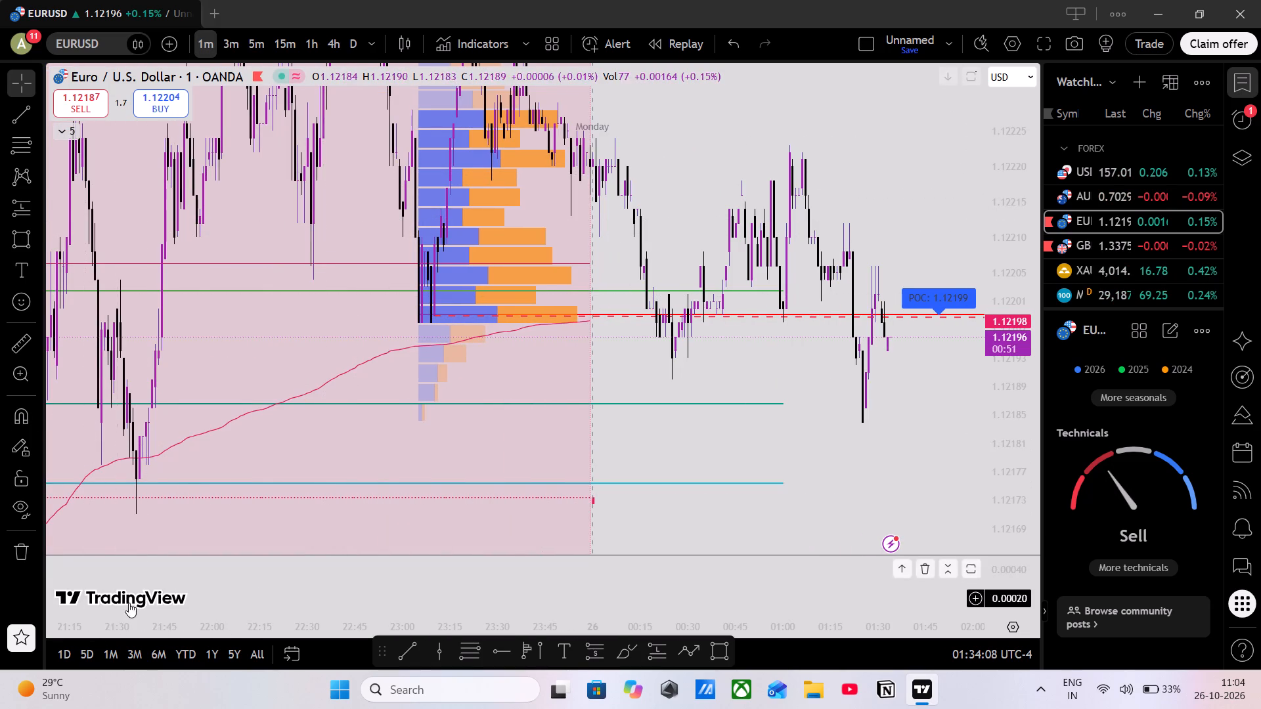
# Unhide the ATR 14 indicator and hide the fixed-range volume profile on the EURUSD chart.
pyautogui.click(68, 140)
pyautogui.click(70, 134)
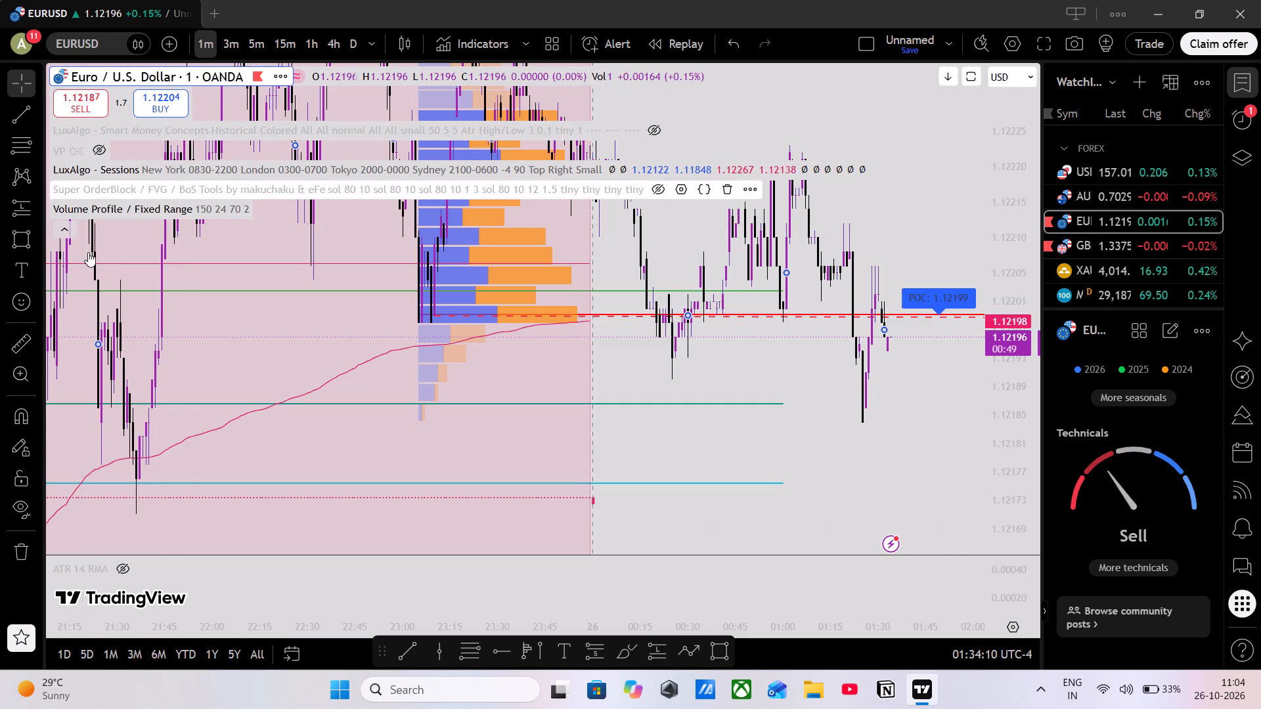
pyautogui.click(121, 570)
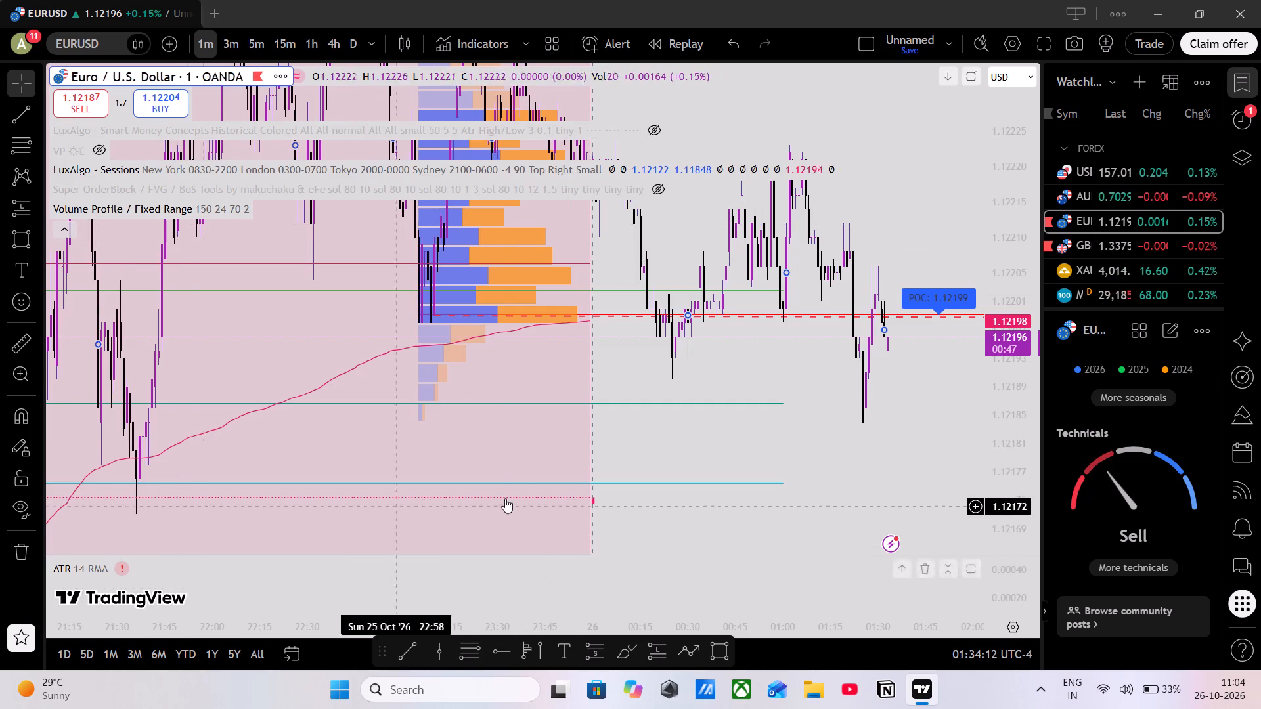
pyautogui.click(636, 450)
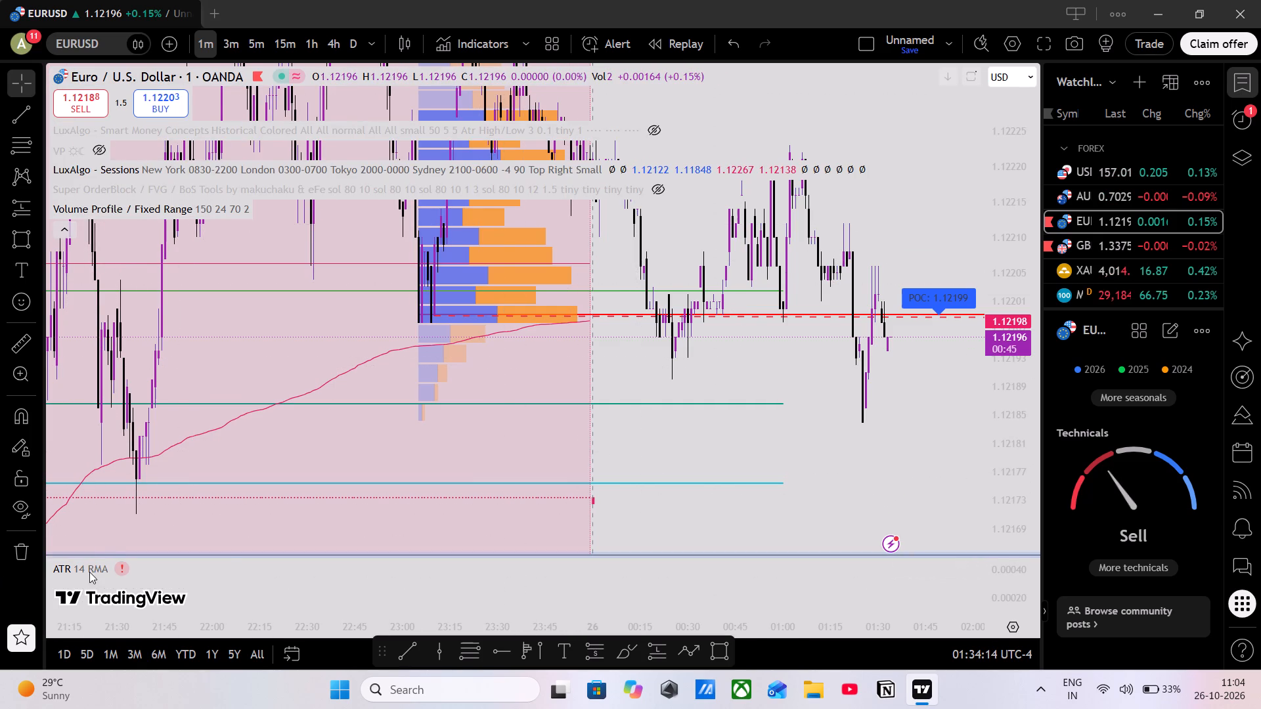
pyautogui.moveTo(133, 565); pyautogui.dragTo(120, 570)
pyautogui.click(120, 570)
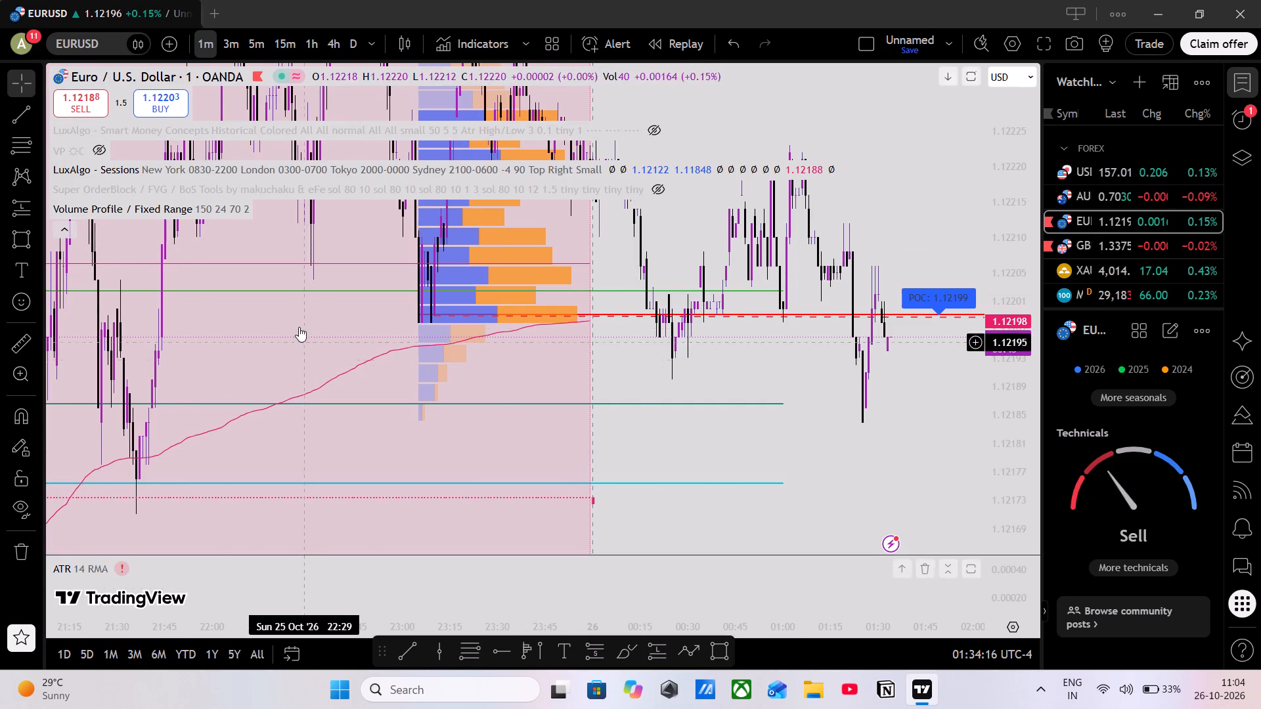
pyautogui.click(265, 209)
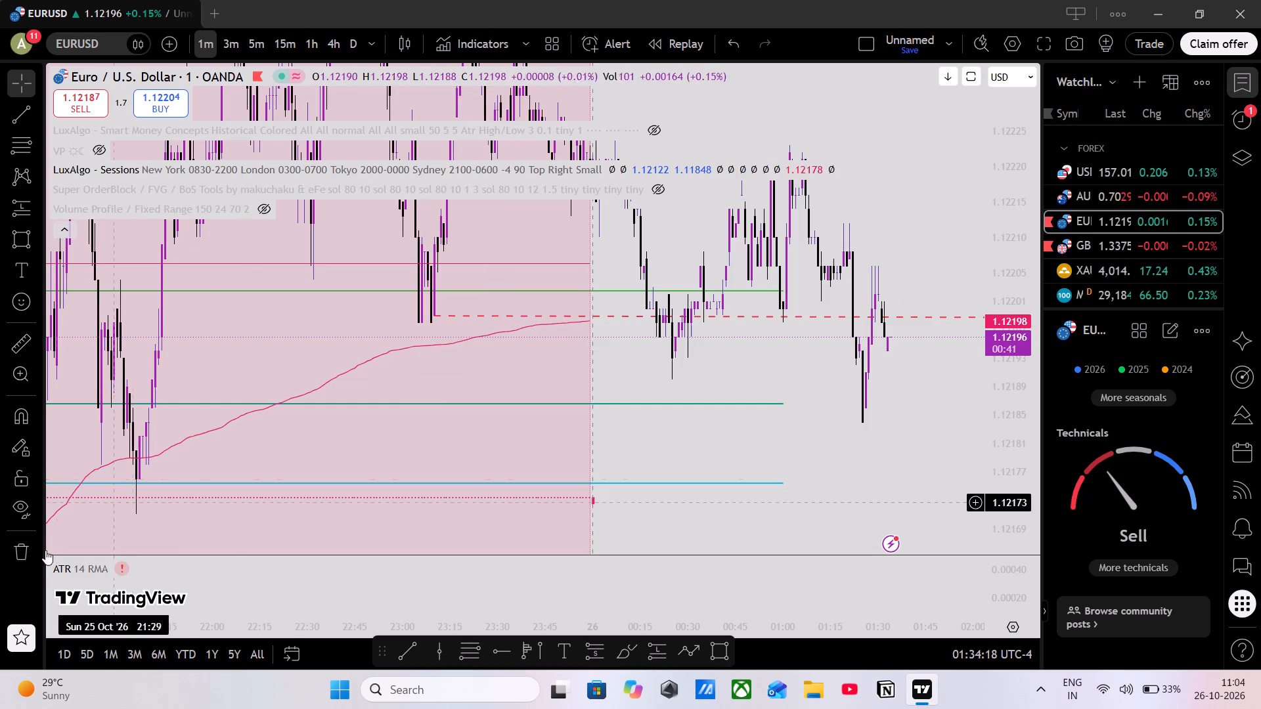
pyautogui.doubleClick(128, 567)
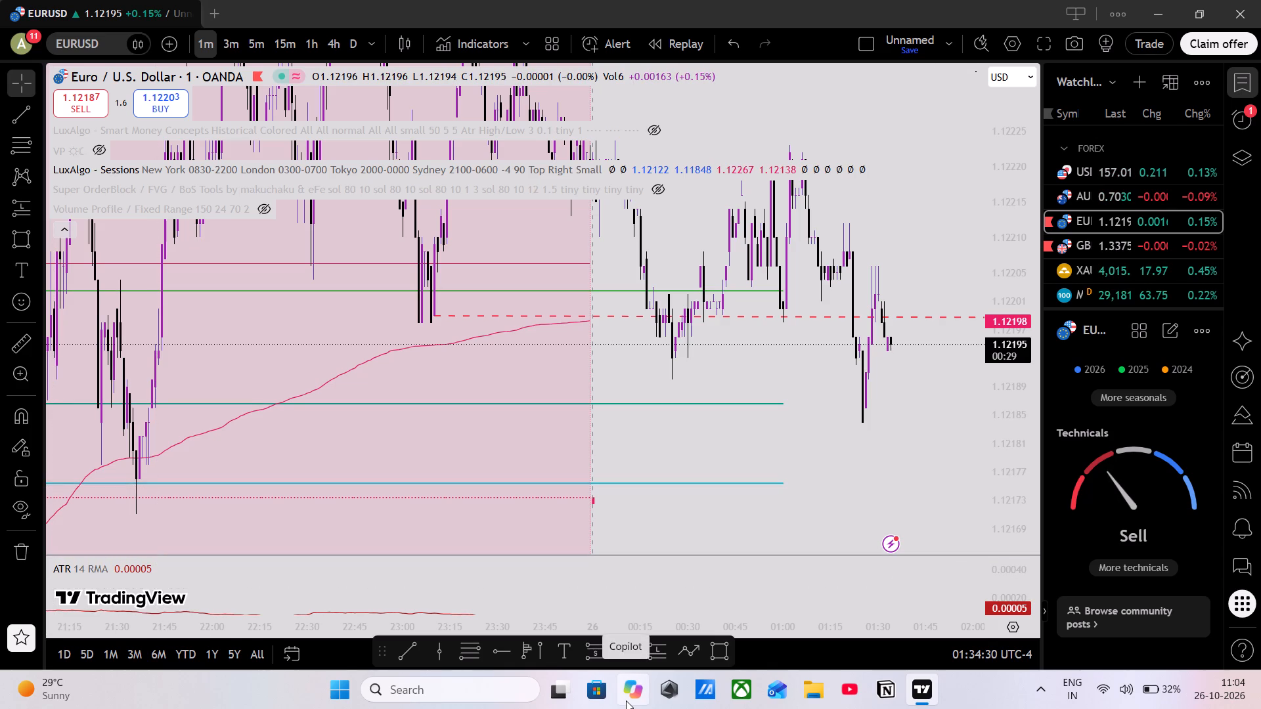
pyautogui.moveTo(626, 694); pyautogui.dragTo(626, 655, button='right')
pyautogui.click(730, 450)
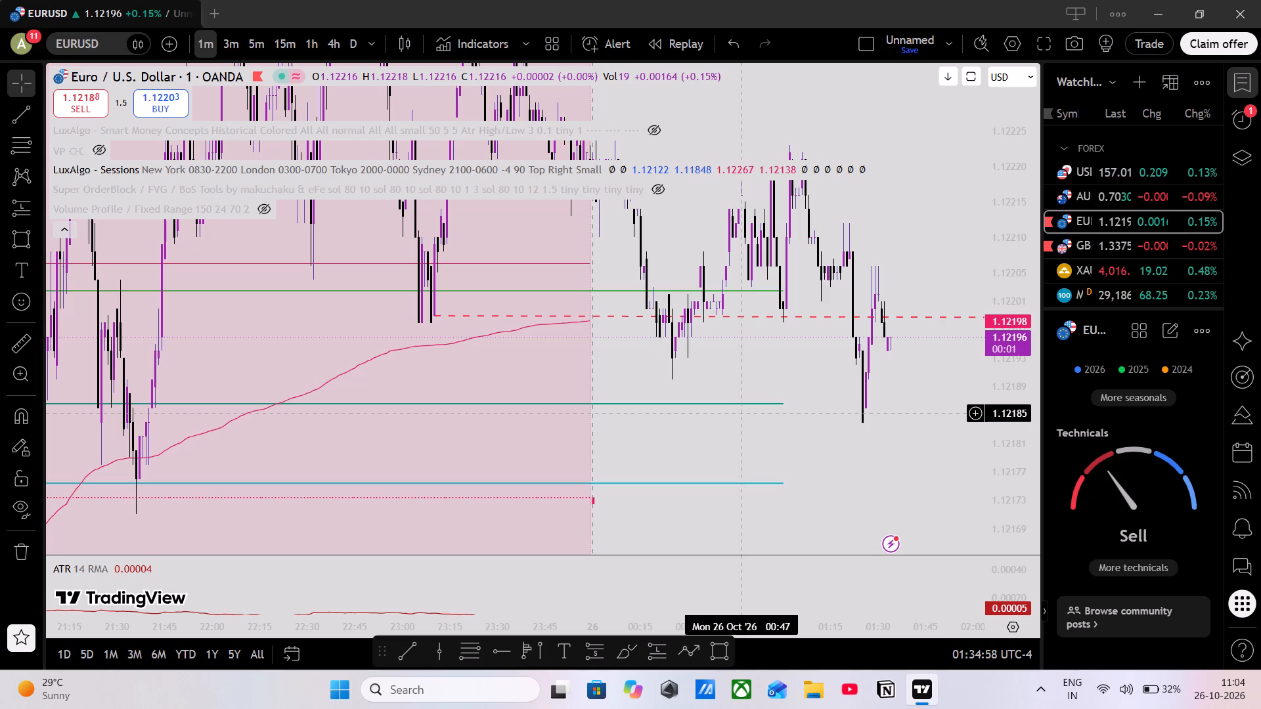
# Place a short position on the 3-minute EURUSD chart with entry at 1.12194 and the stop at about 1.12227.
pyautogui.click(231, 51)
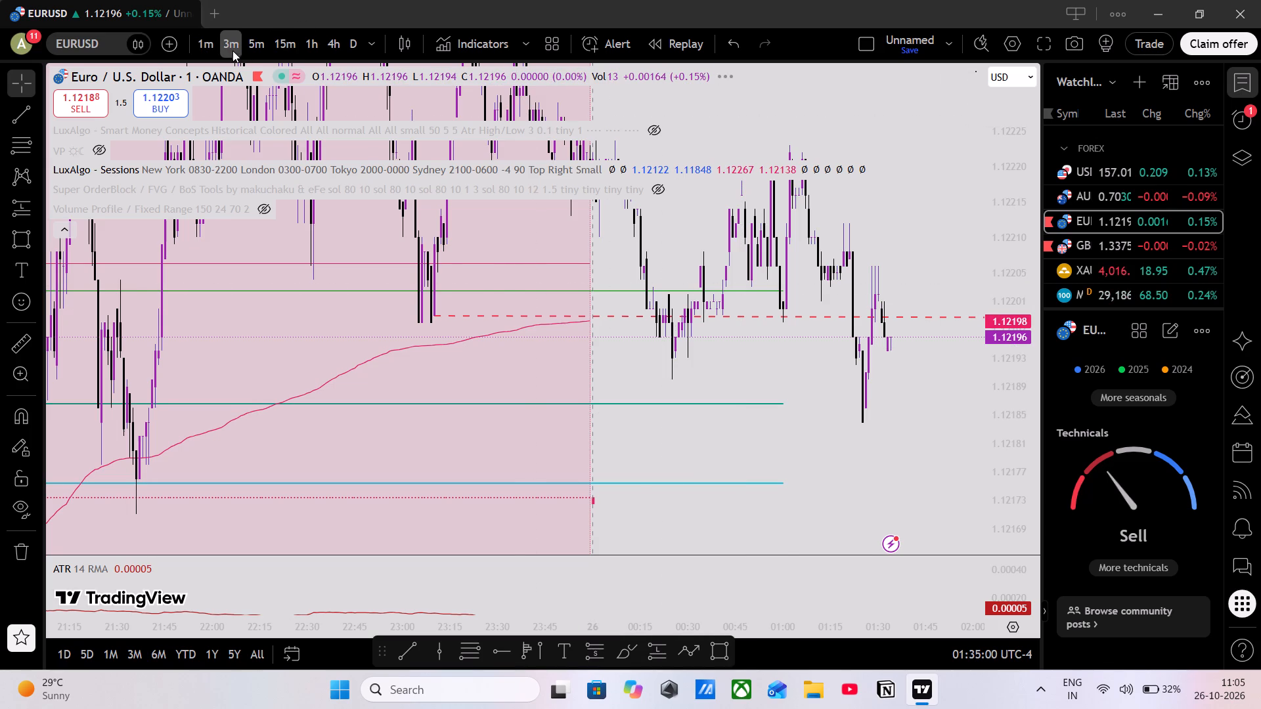
pyautogui.scroll(6, 720, 219)
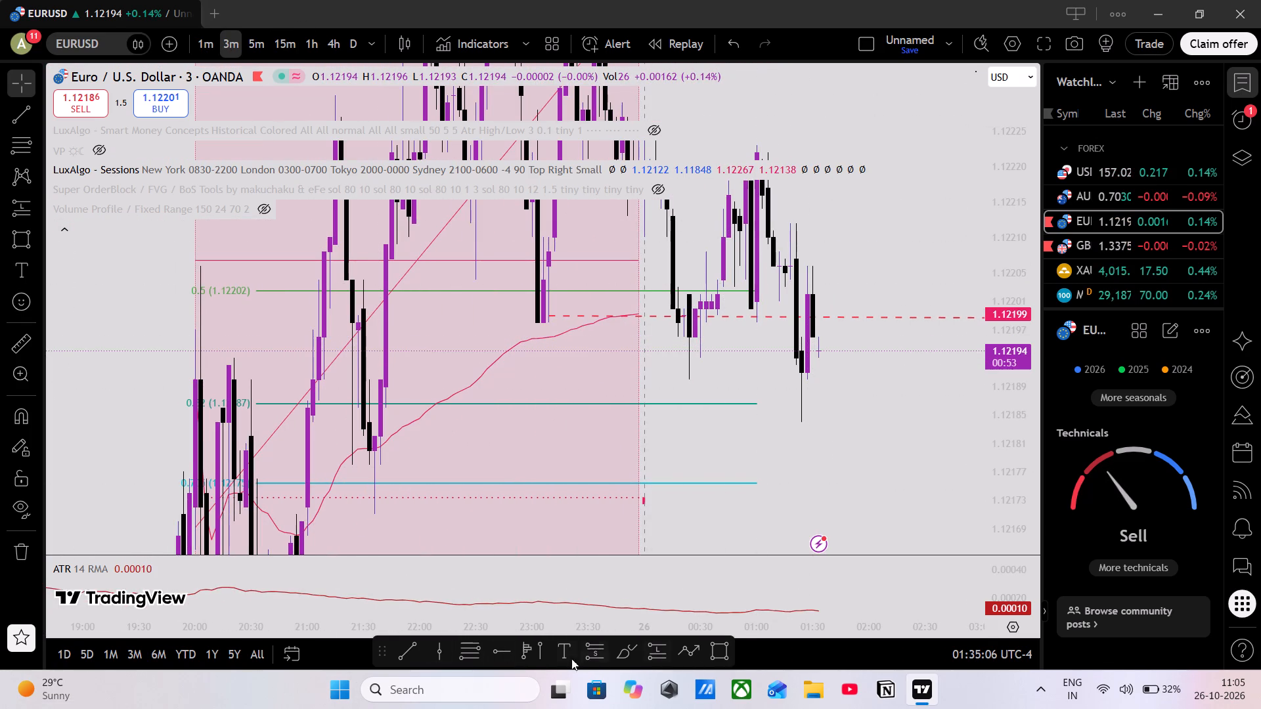
pyautogui.click(594, 657)
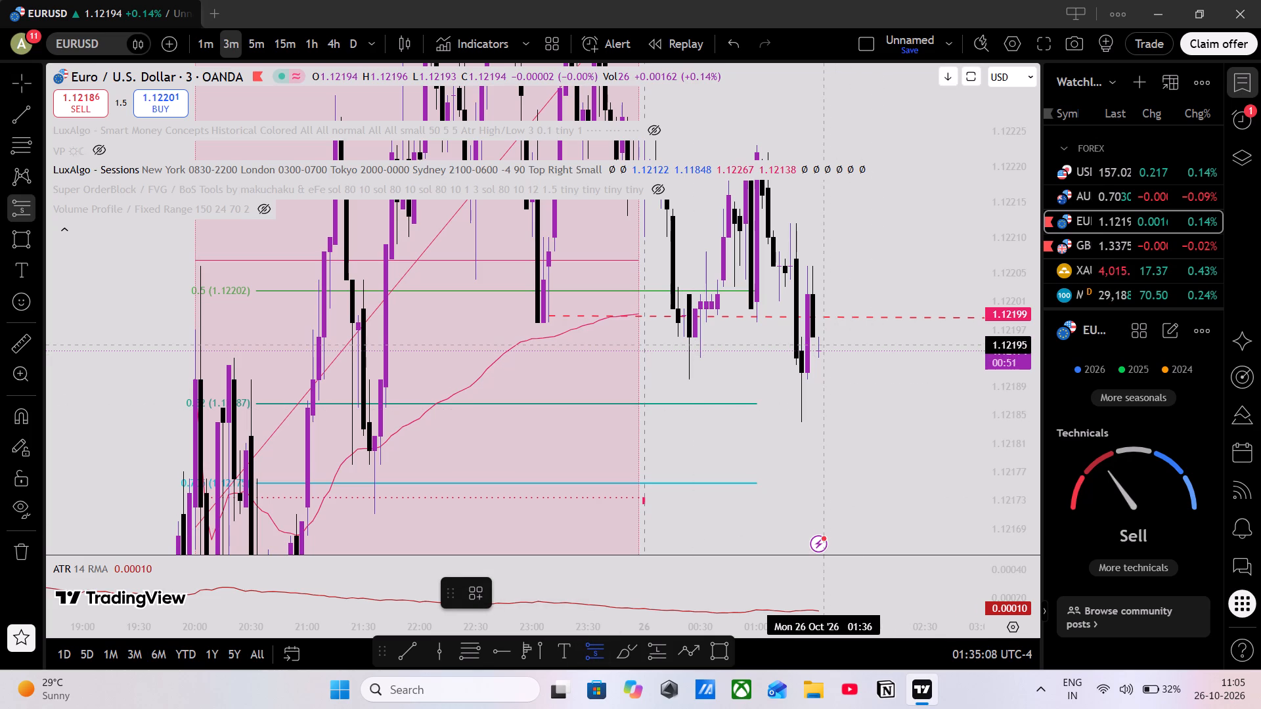
pyautogui.click(821, 352)
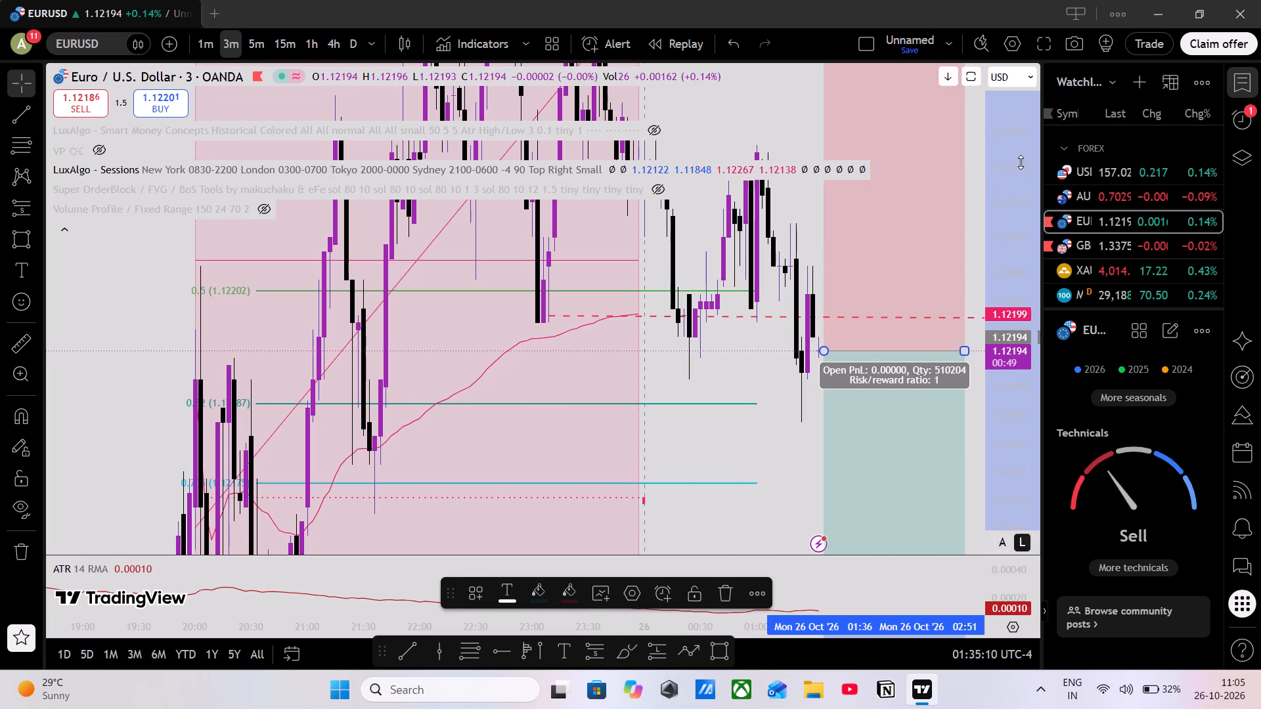
pyautogui.moveTo(1059, 141); pyautogui.dragTo(1037, 363)
pyautogui.moveTo(996, 186); pyautogui.dragTo(1030, 534)
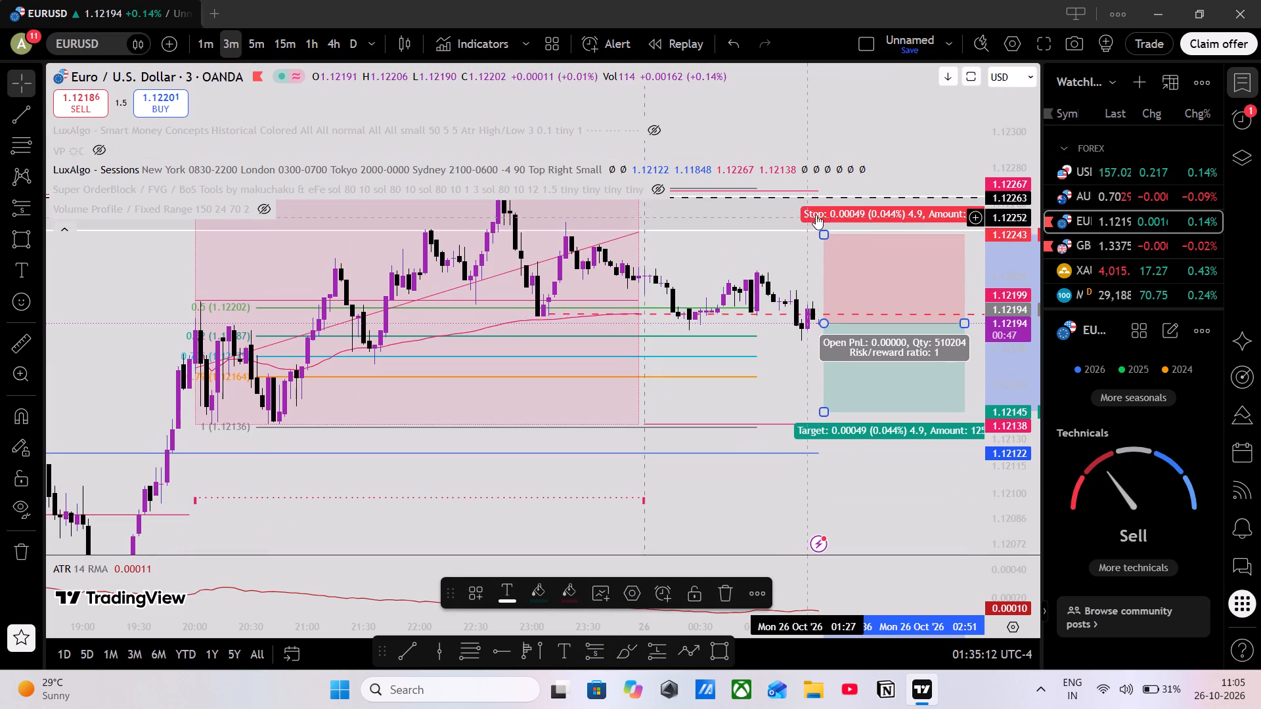
pyautogui.moveTo(829, 237); pyautogui.dragTo(856, 263)
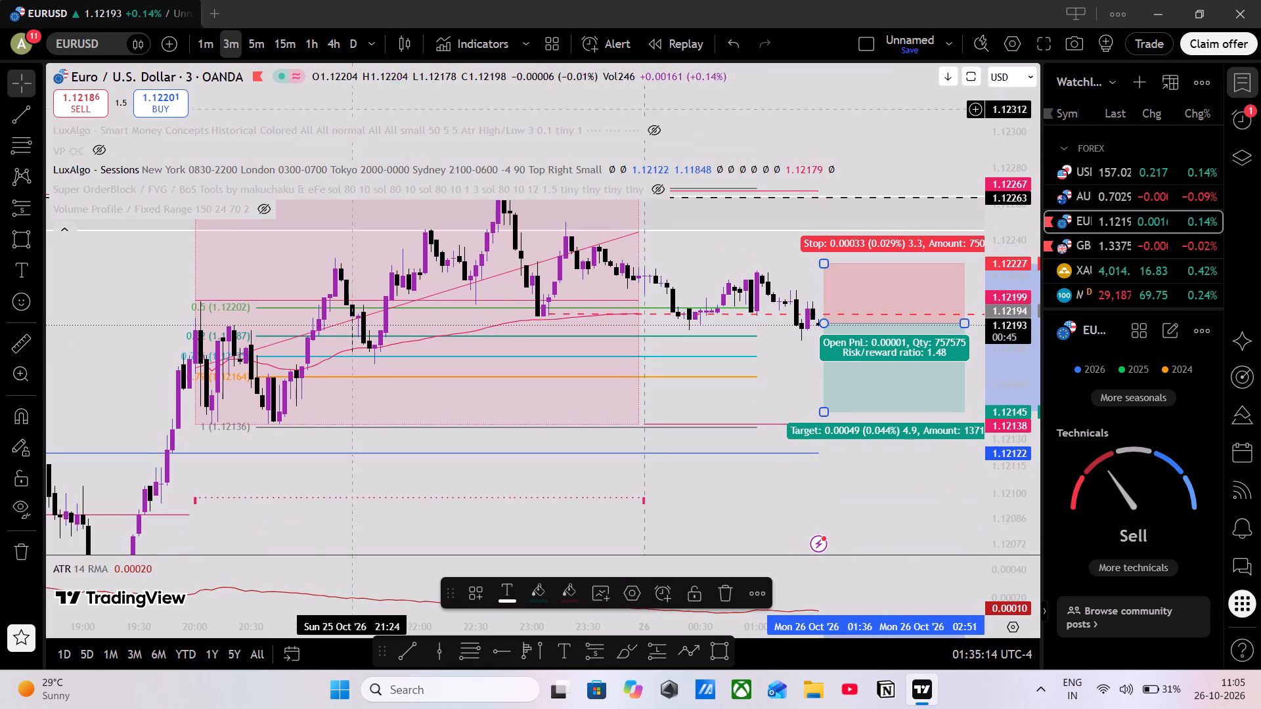
# Tighten the short position's stop to 1.12224 on the 1-minute chart, just above the recent swing high.
pyautogui.click(207, 41)
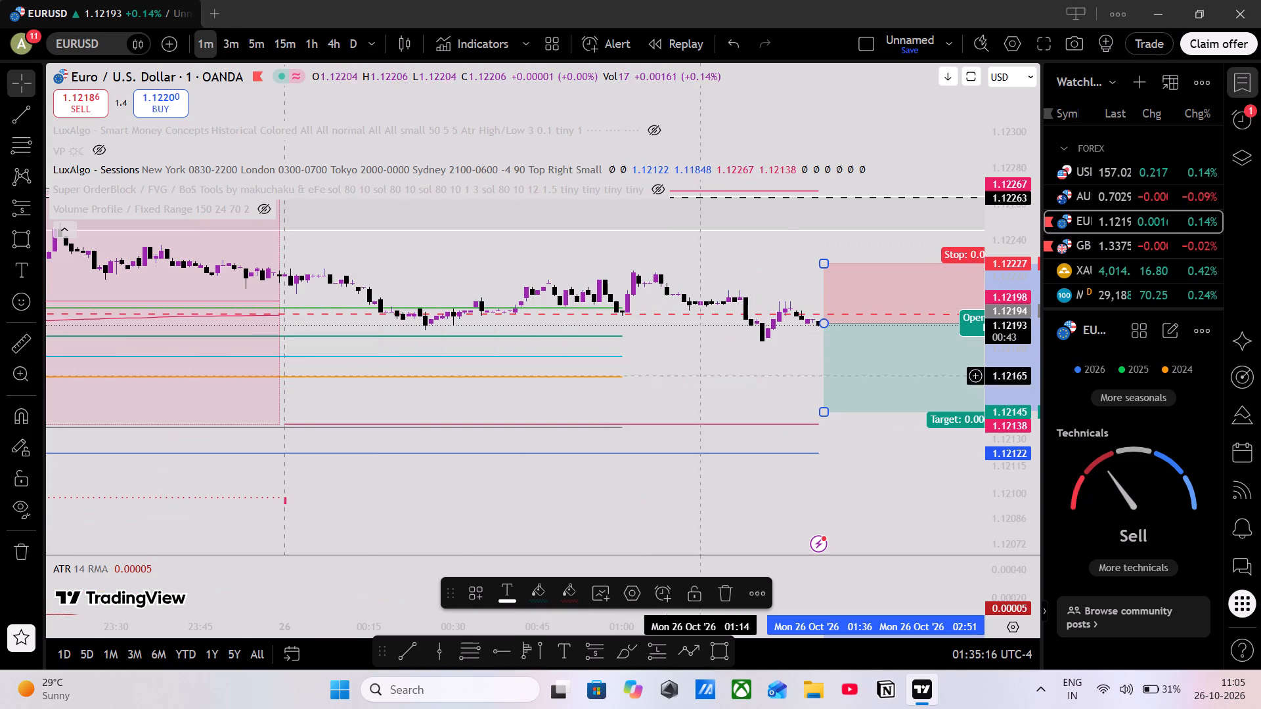
pyautogui.moveTo(1027, 458); pyautogui.dragTo(979, 69)
pyautogui.moveTo(755, 307); pyautogui.dragTo(487, 307)
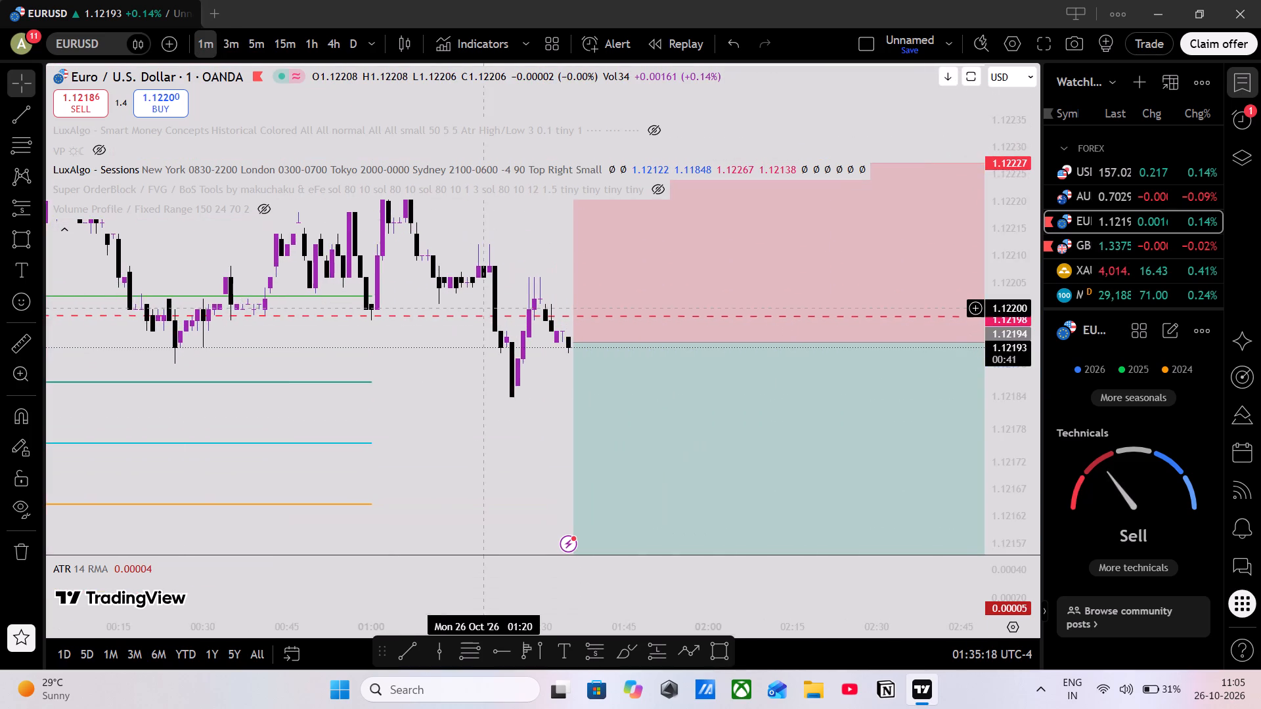
pyautogui.moveTo(487, 307); pyautogui.dragTo(403, 365)
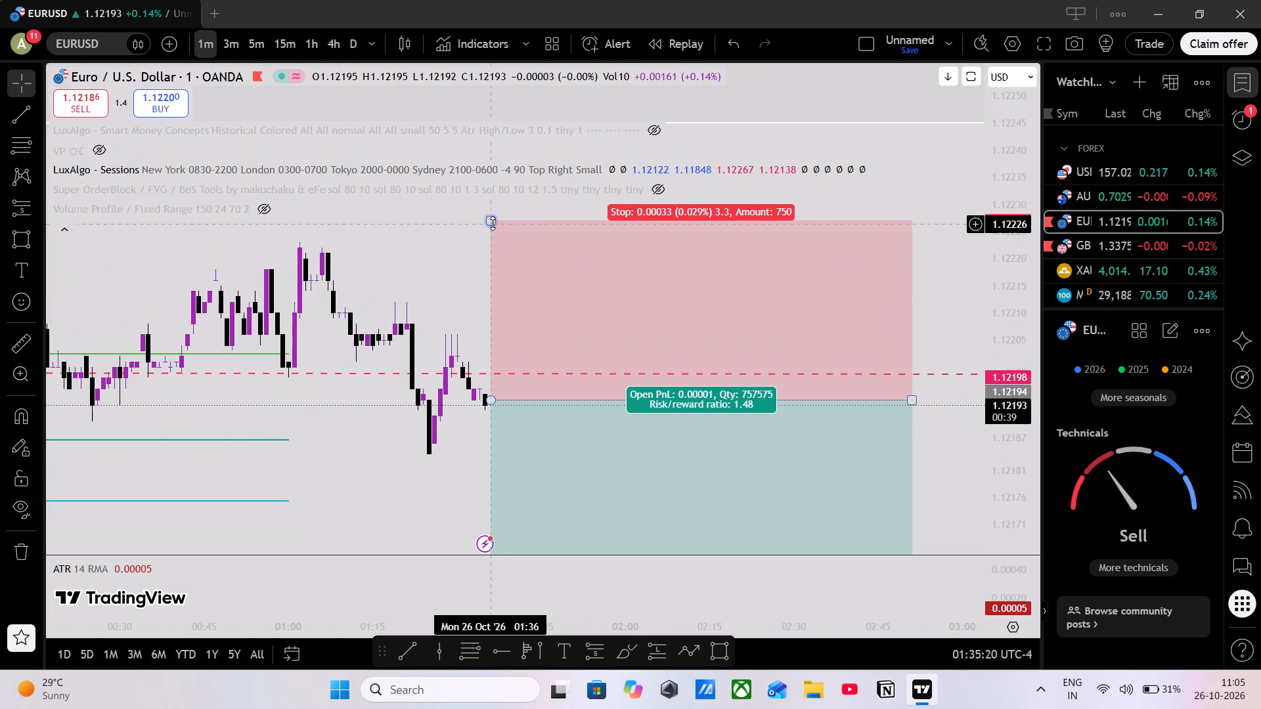
pyautogui.moveTo(491, 223); pyautogui.dragTo(549, 235)
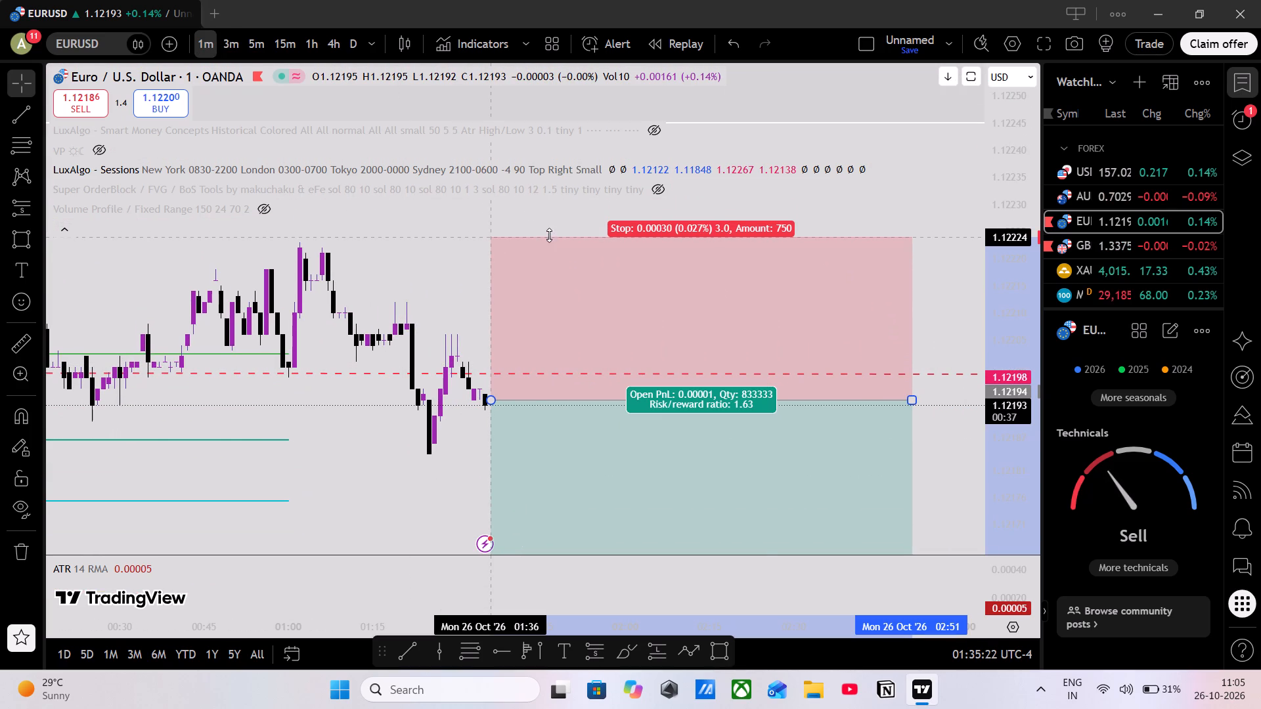
pyautogui.moveTo(549, 235); pyautogui.dragTo(555, 236)
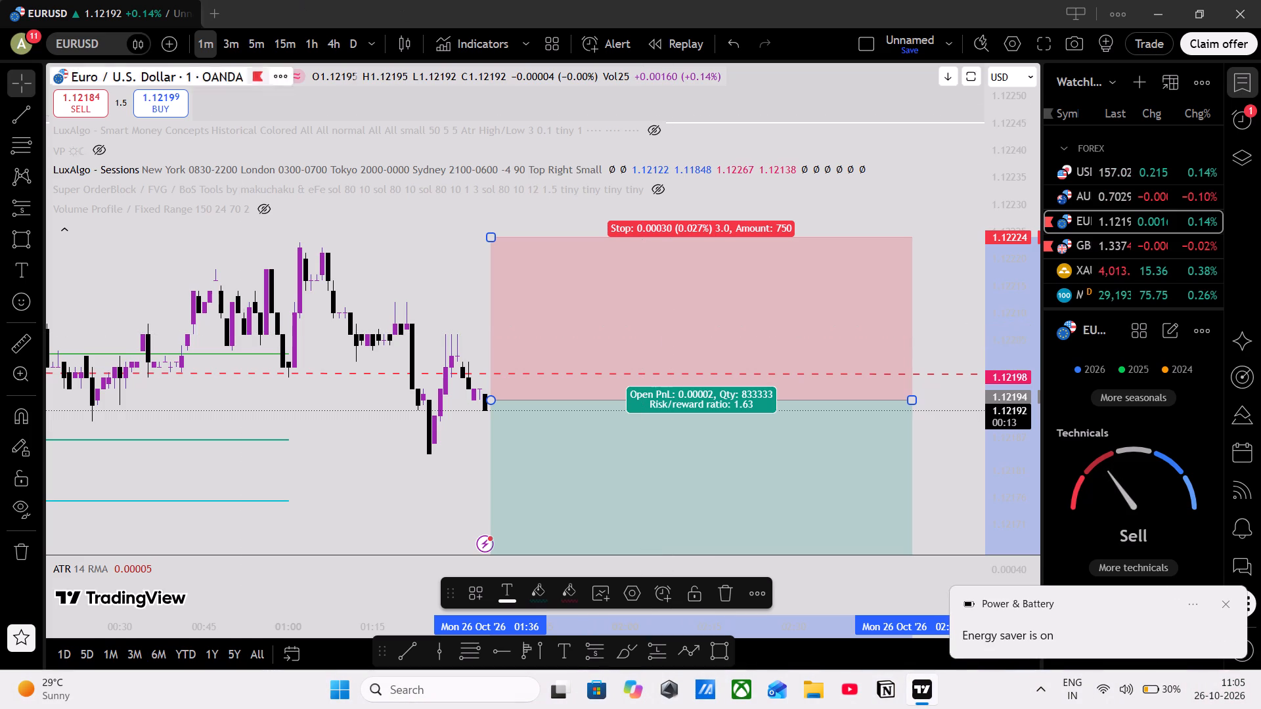
# Extend the short position's target down to 1.12104 for a risk/reward ratio of 3.
pyautogui.moveTo(316, 379); pyautogui.dragTo(347, 137)
pyautogui.moveTo(1004, 146); pyautogui.dragTo(1017, 376)
pyautogui.scroll(-3, 808, 404)
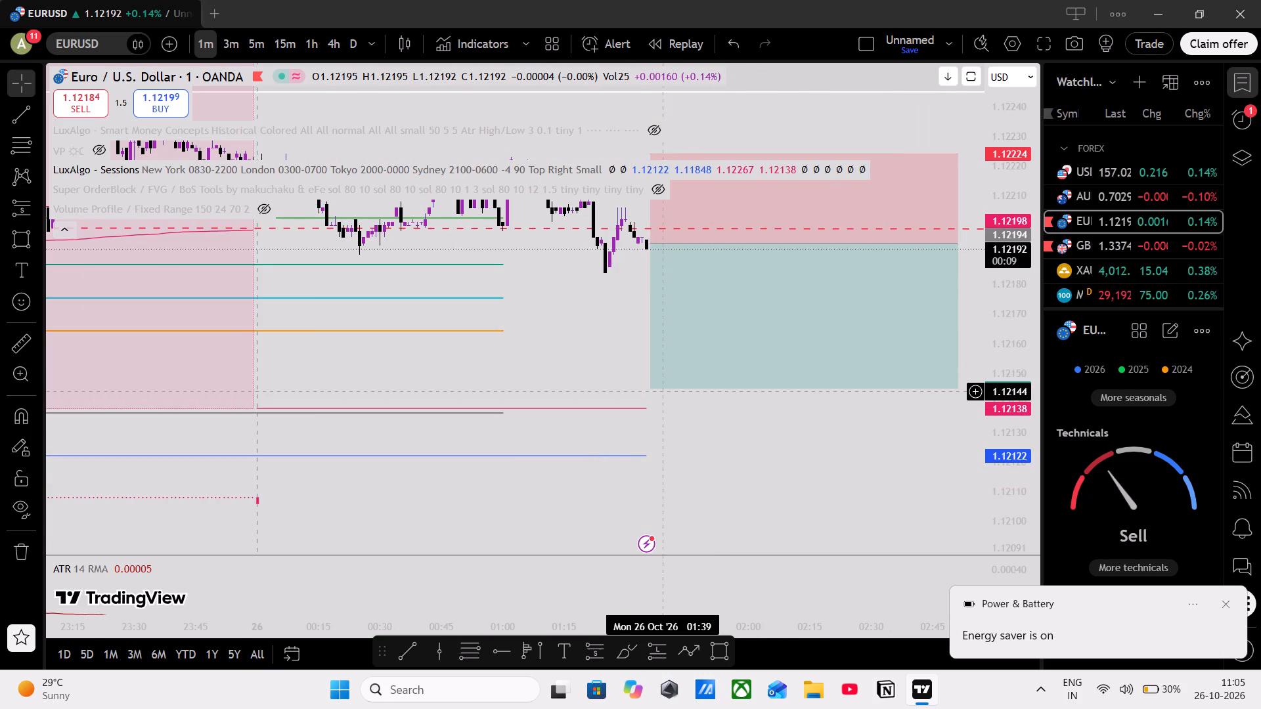
pyautogui.moveTo(650, 381); pyautogui.dragTo(691, 540)
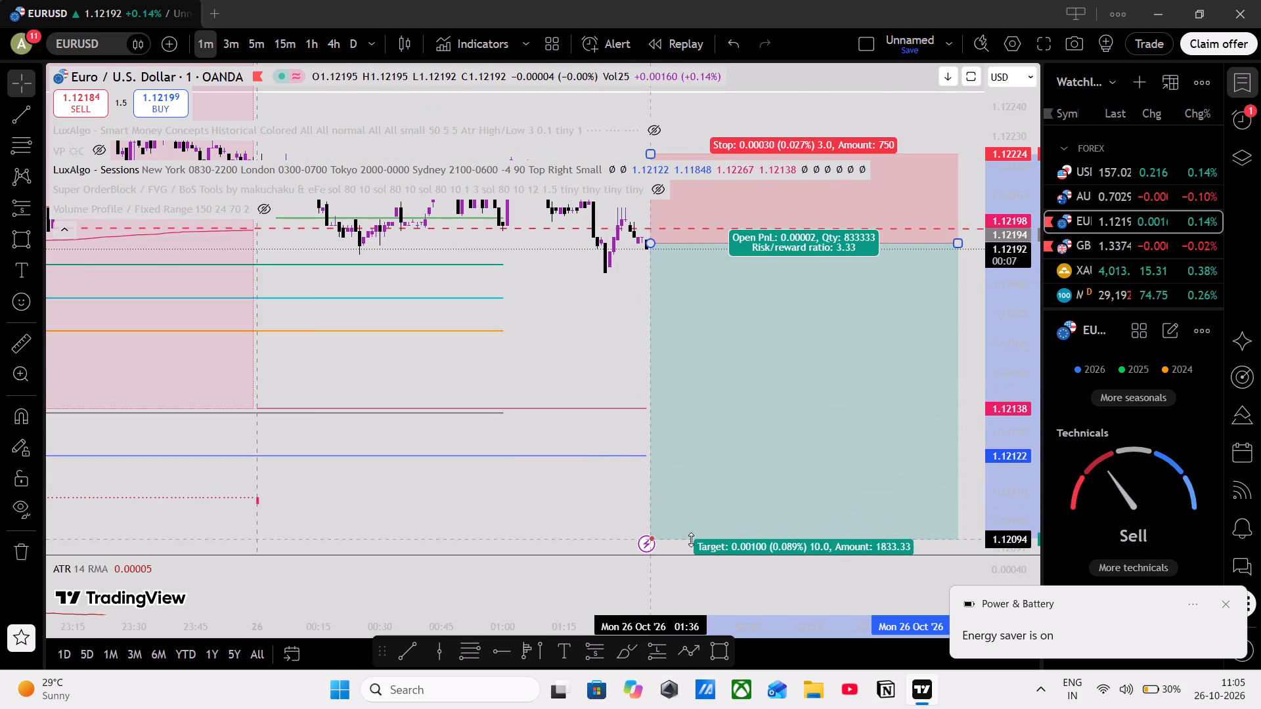
pyautogui.moveTo(691, 540); pyautogui.dragTo(699, 509)
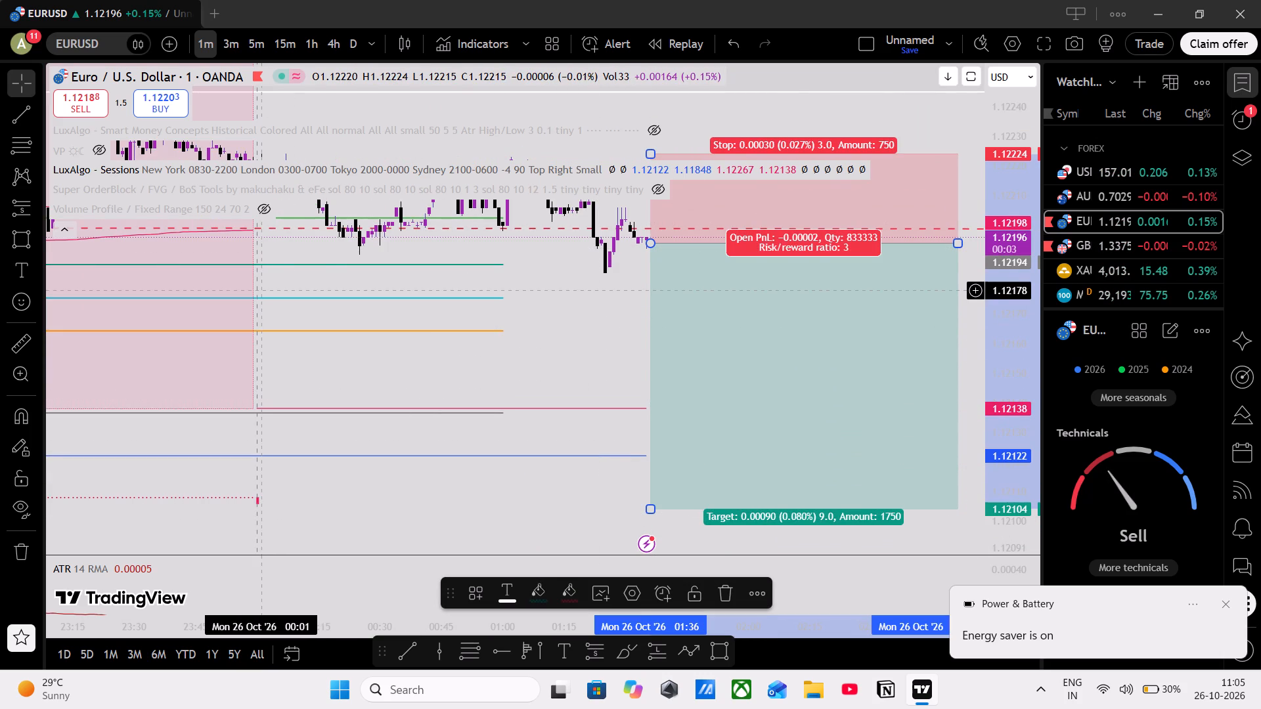
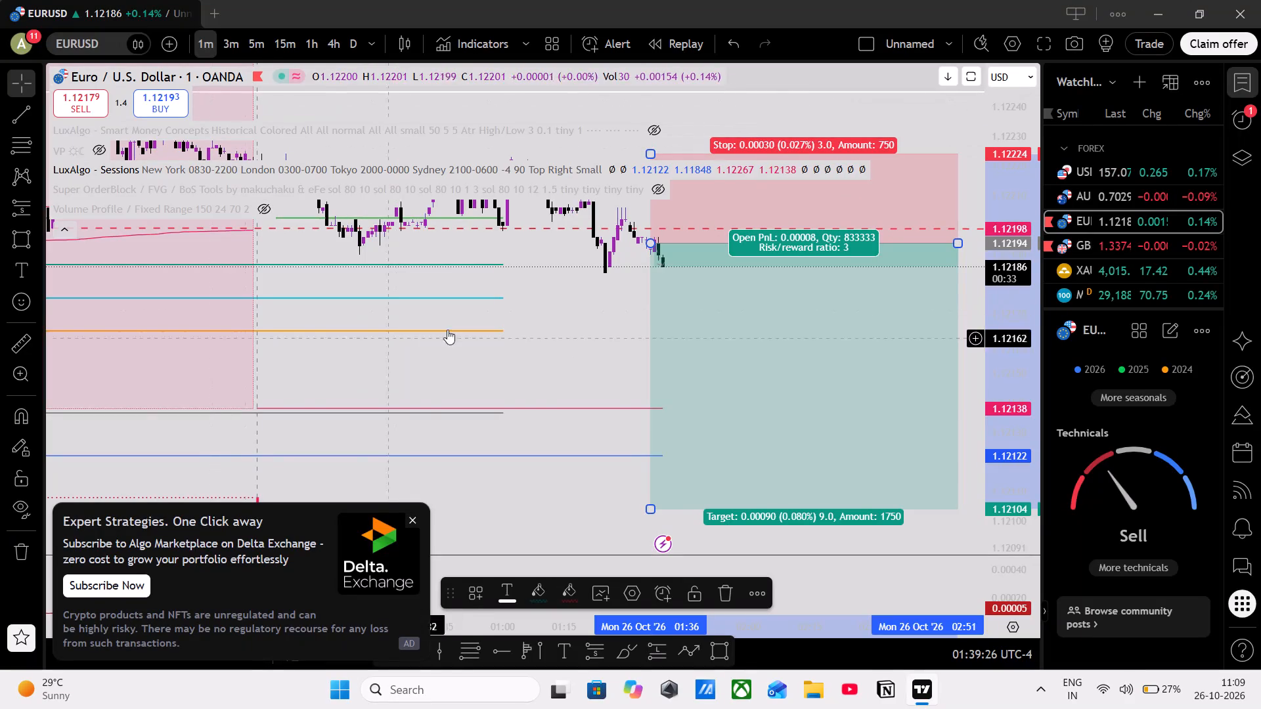
# Switch the EURUSD chart to the 3-minute timeframe and collapse the indicator legend.
pyautogui.moveTo(1011, 392); pyautogui.dragTo(874, 291)
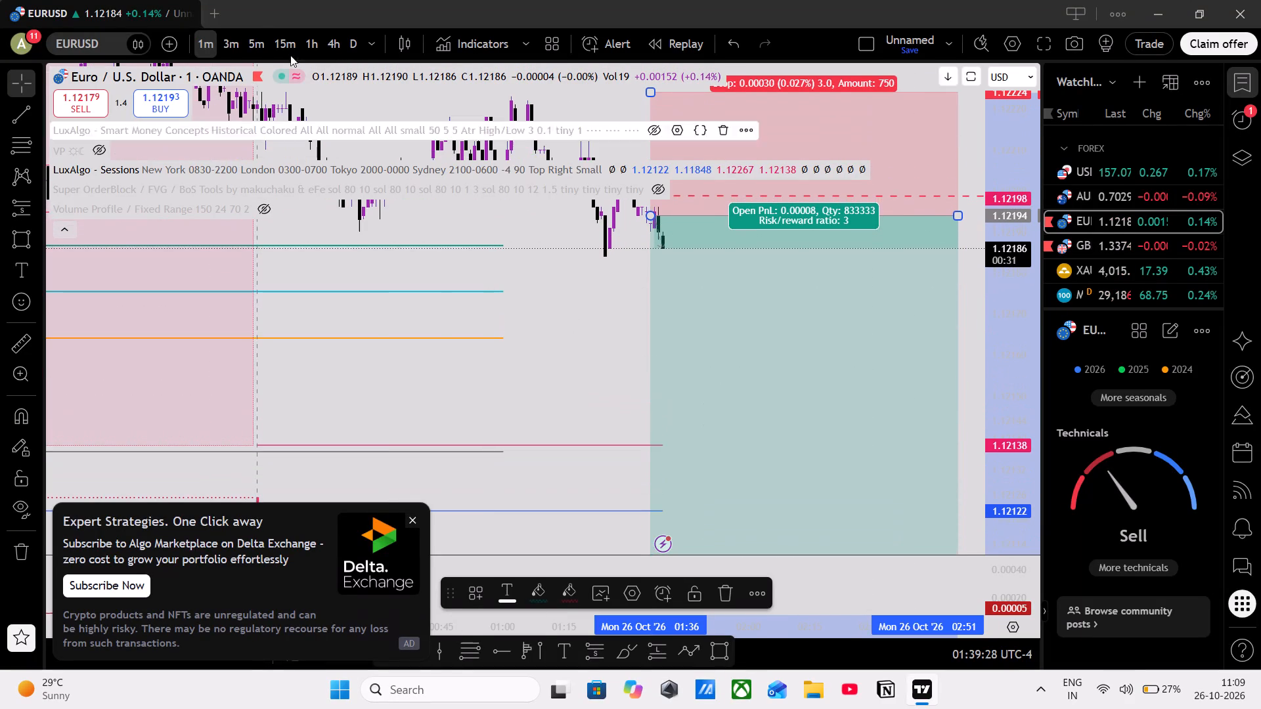
pyautogui.click(225, 41)
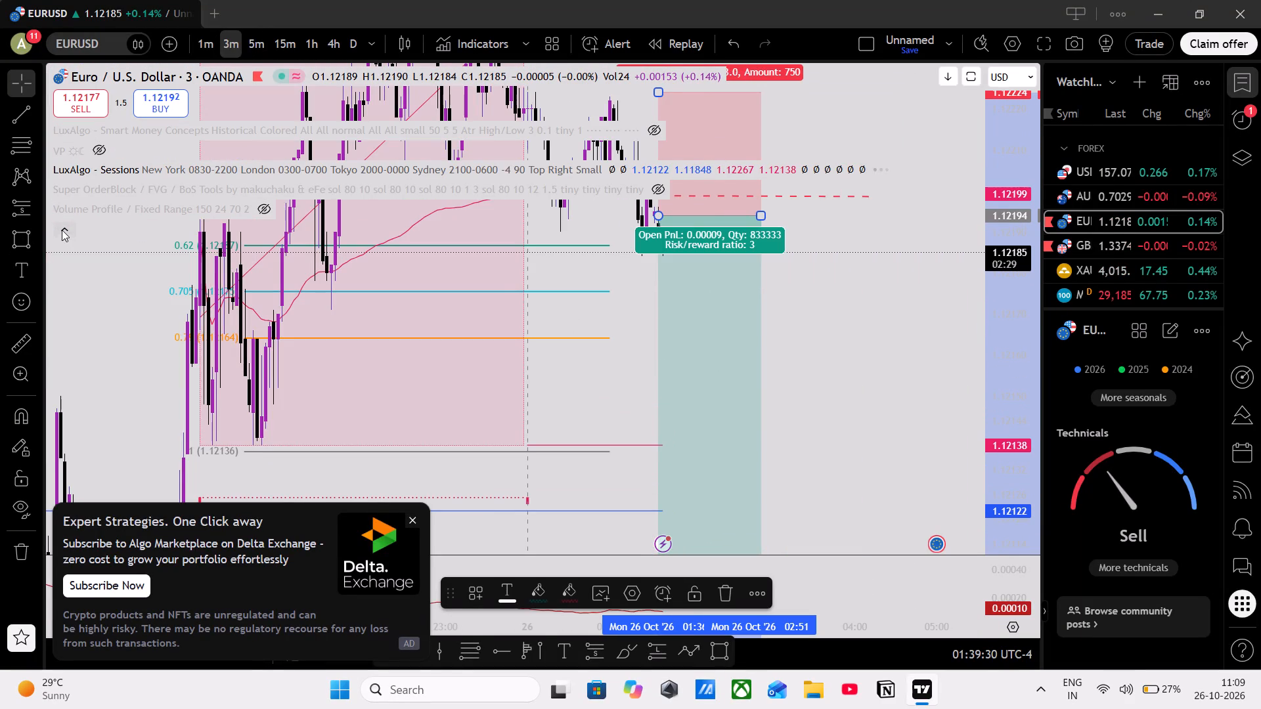
pyautogui.click(62, 230)
pyautogui.scroll(2, 414, 284)
pyautogui.moveTo(408, 263); pyautogui.dragTo(408, 450)
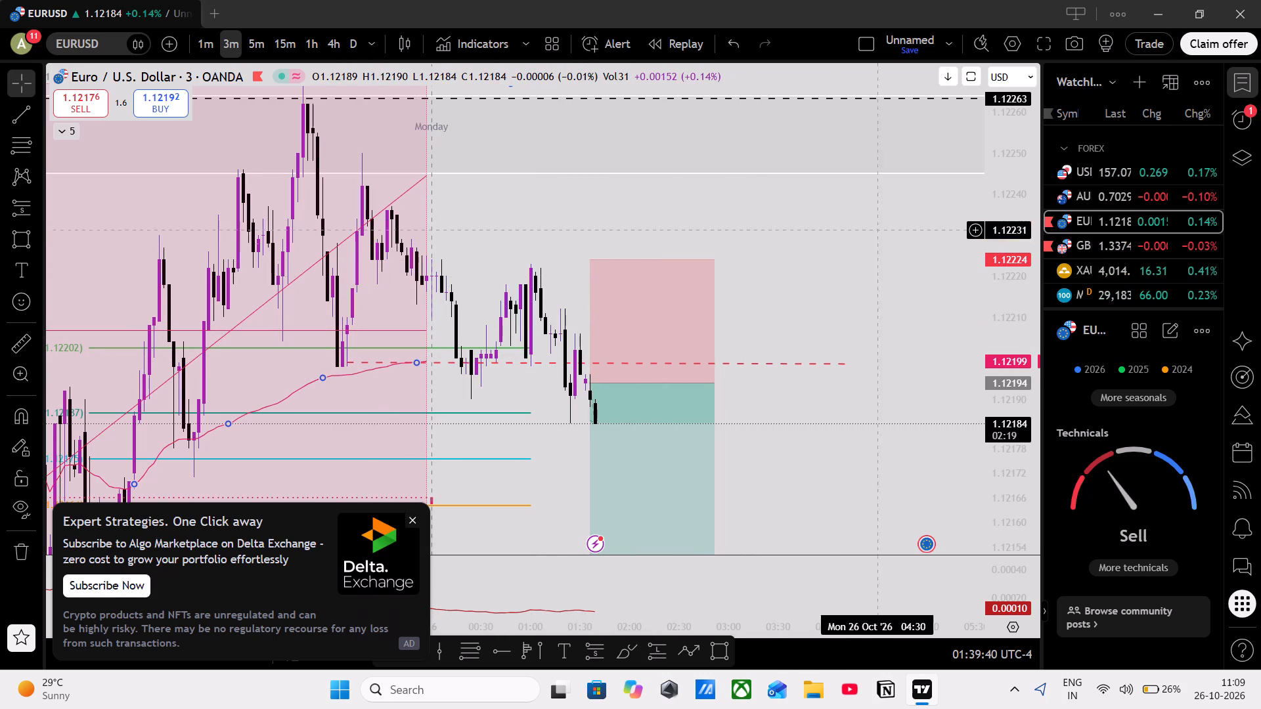
# On the GBPUSD chart, move the red dashed level down to the latest Monday swing high, at about 1.3381.
pyautogui.click(1074, 240)
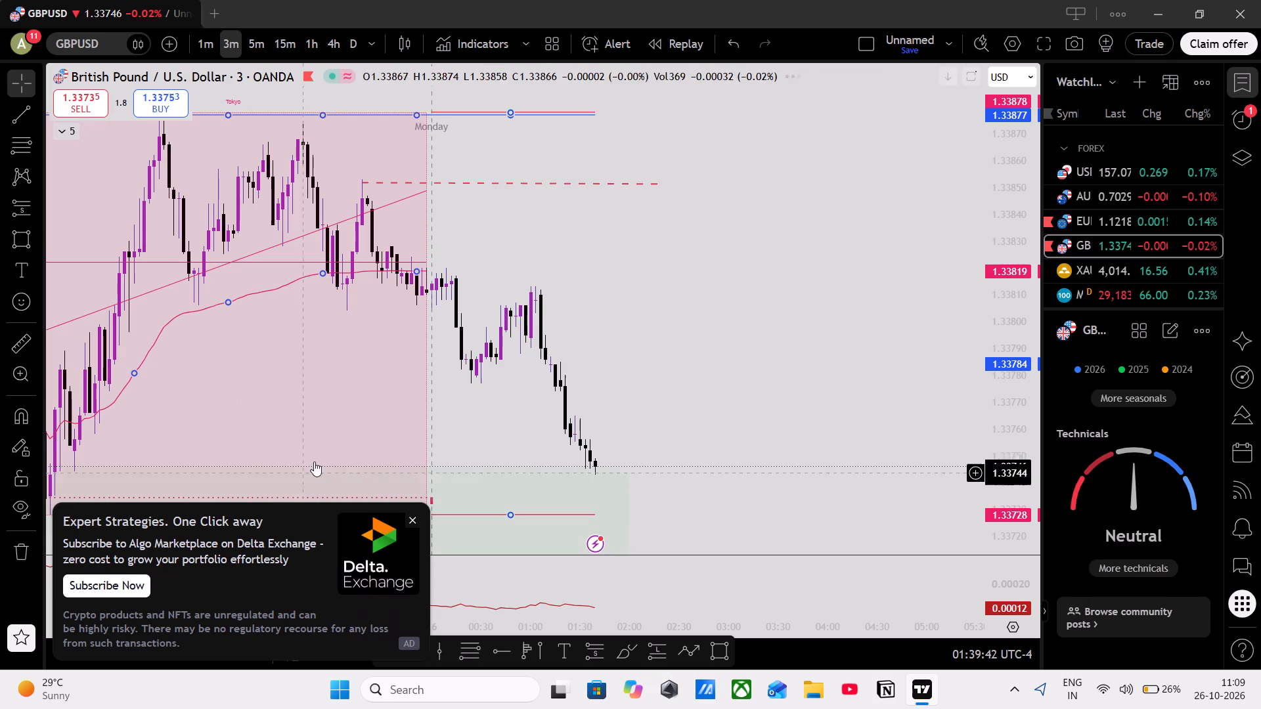
pyautogui.click(410, 515)
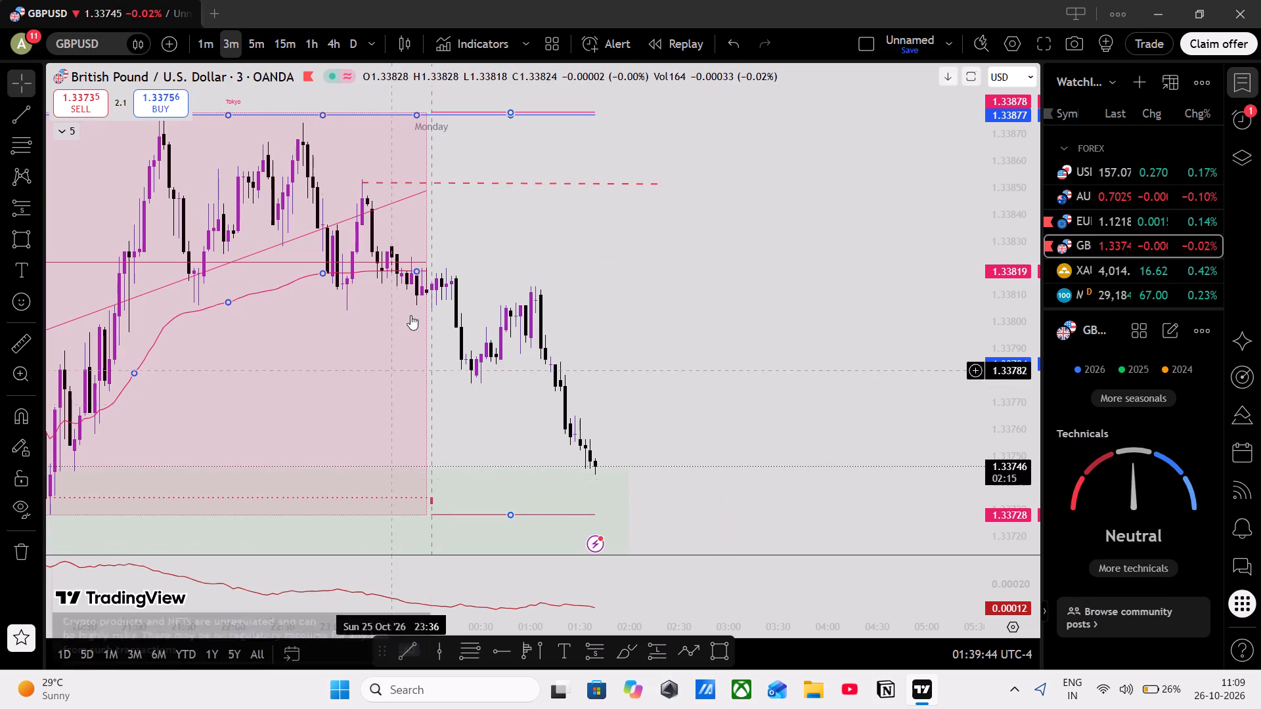
pyautogui.scroll(-6, 461, 297)
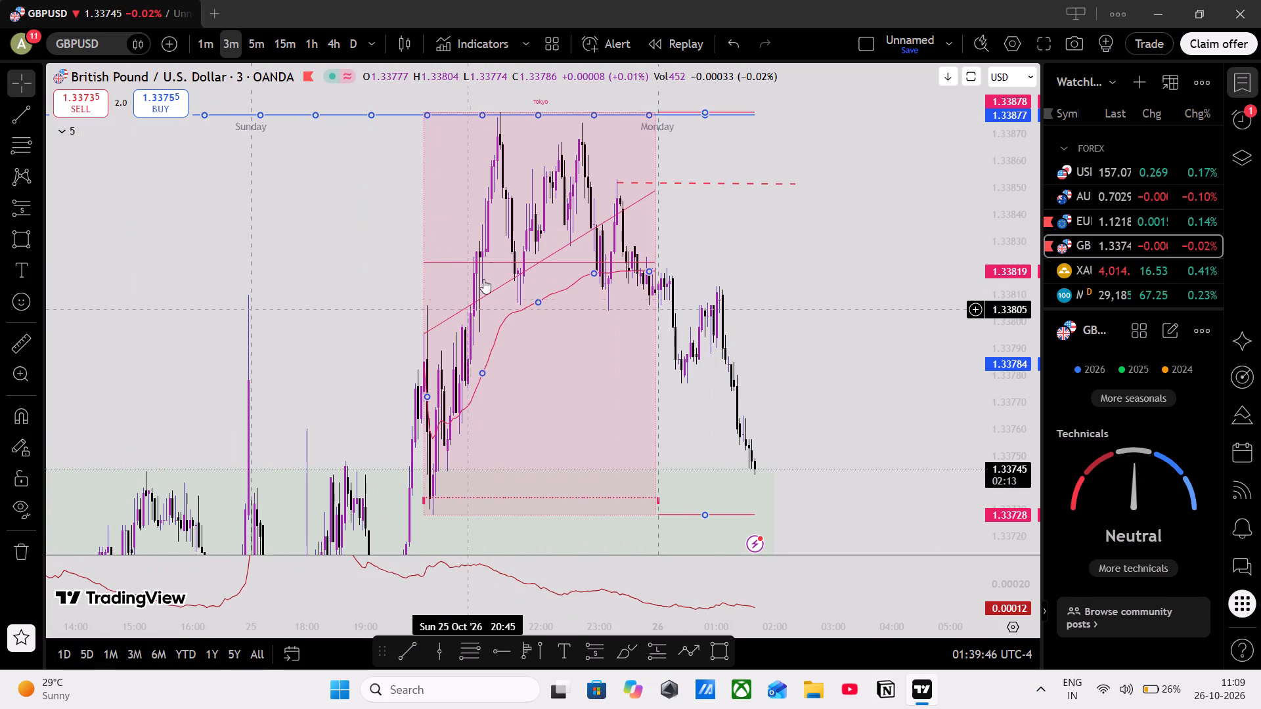
pyautogui.moveTo(644, 184); pyautogui.dragTo(750, 265)
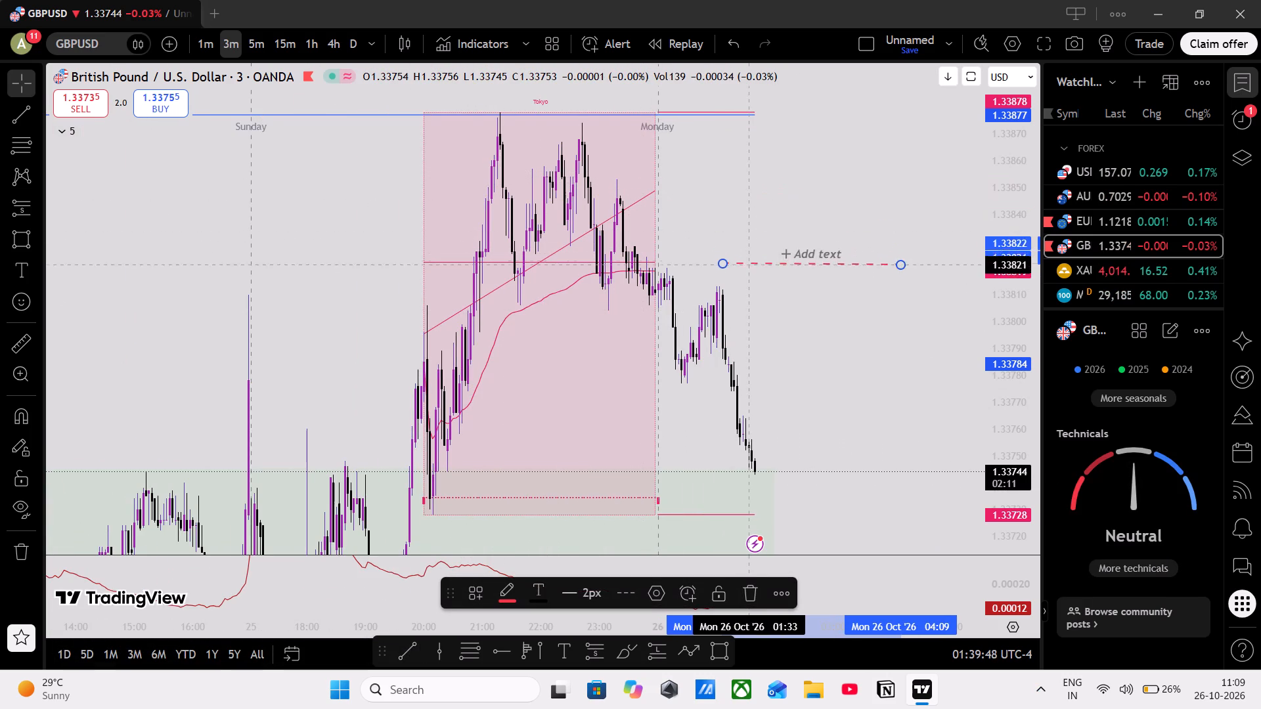
pyautogui.moveTo(750, 265); pyautogui.dragTo(746, 287)
pyautogui.click(748, 215)
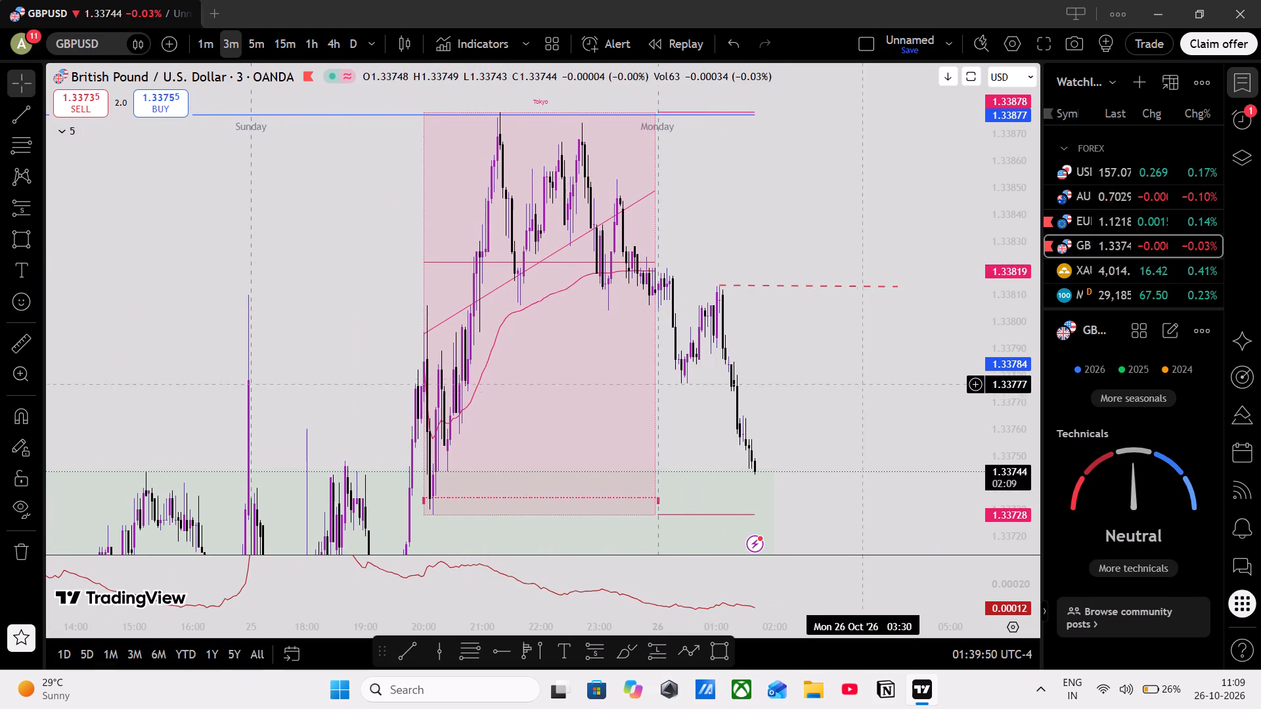
pyautogui.moveTo(872, 406); pyautogui.dragTo(812, 364)
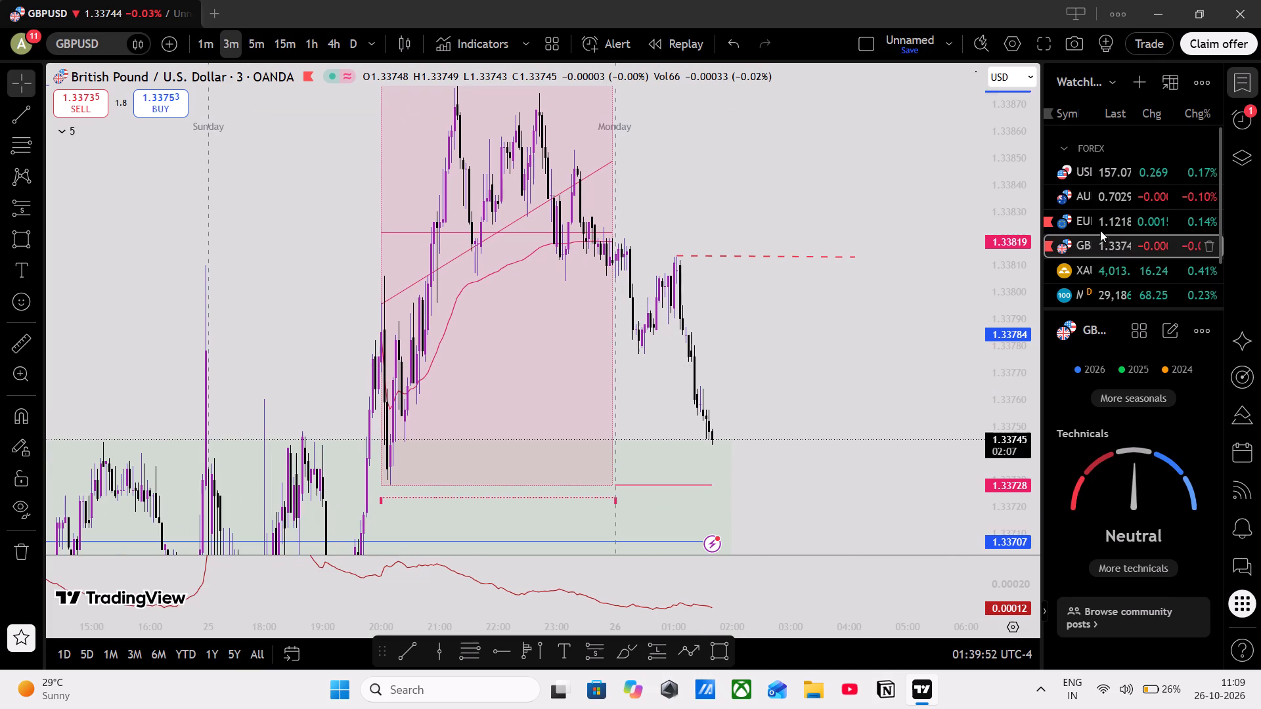
# Return to the 3-minute EURUSD chart and review the whole short position against the Fibonacci and session levels.
pyautogui.click(1100, 224)
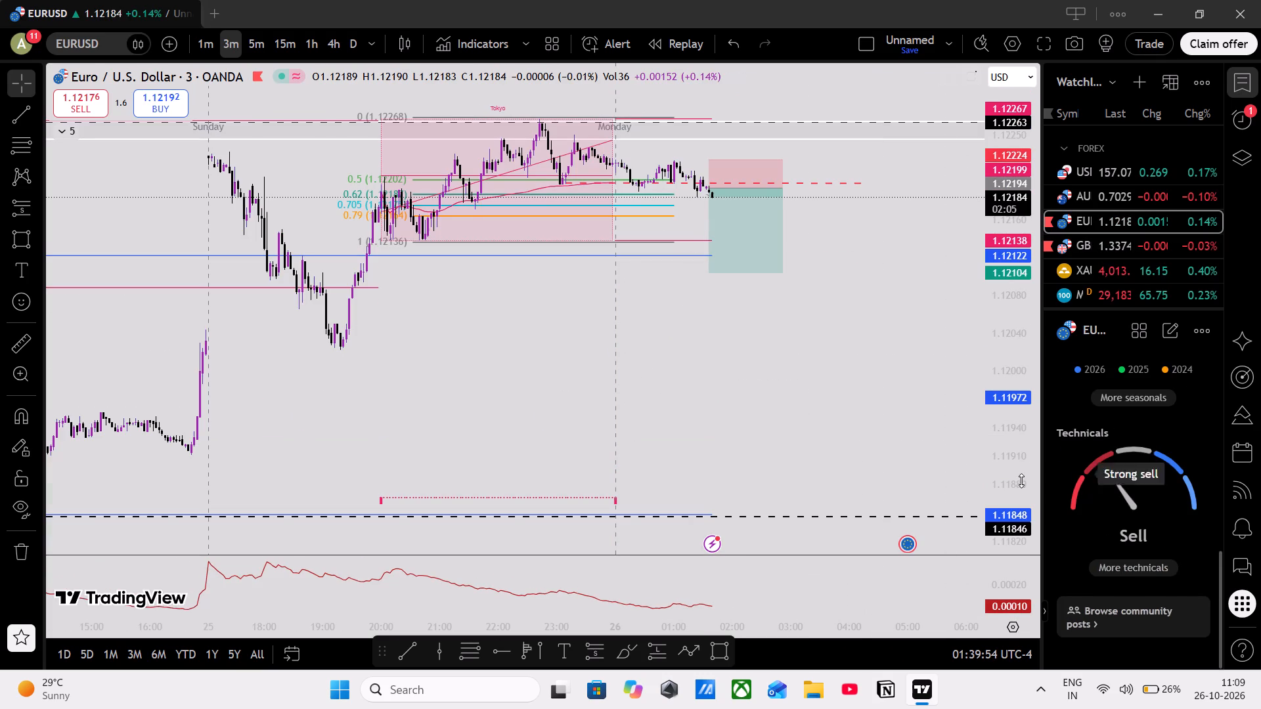
pyautogui.moveTo(1000, 486); pyautogui.dragTo(984, 187)
pyautogui.moveTo(744, 253); pyautogui.dragTo(772, 581)
pyautogui.scroll(-1, 583, 524)
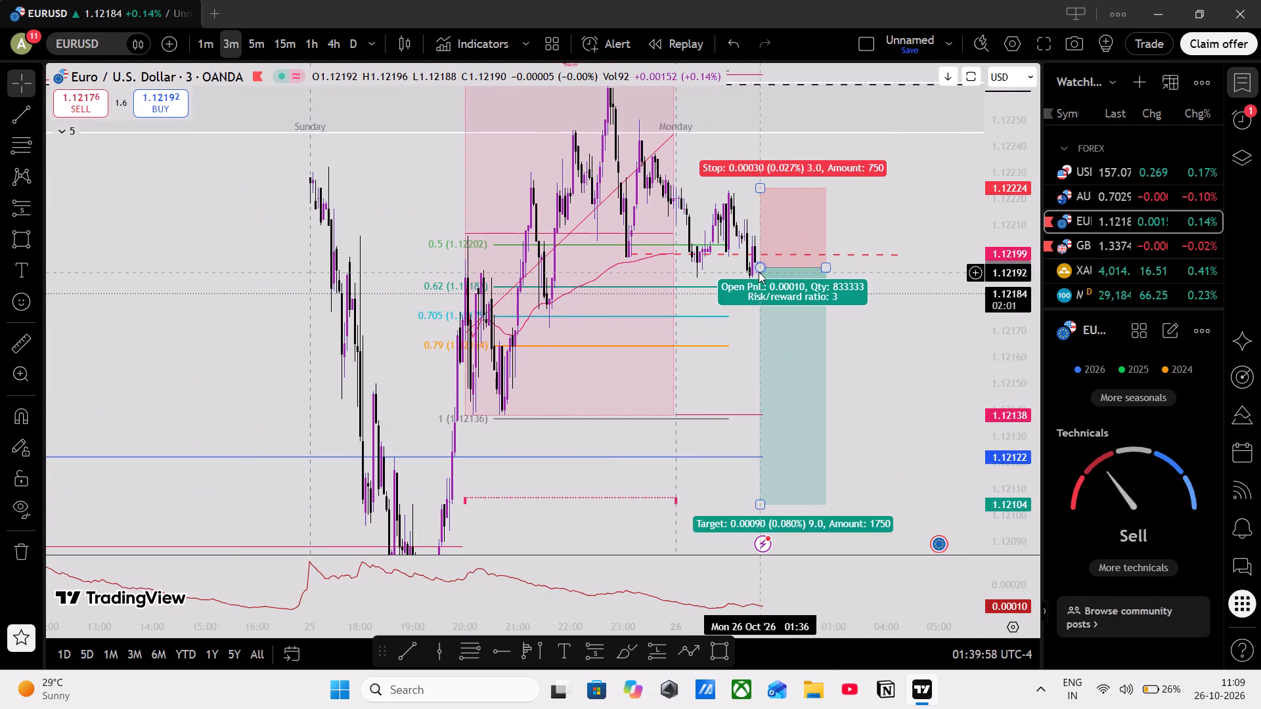
pyautogui.click(887, 278)
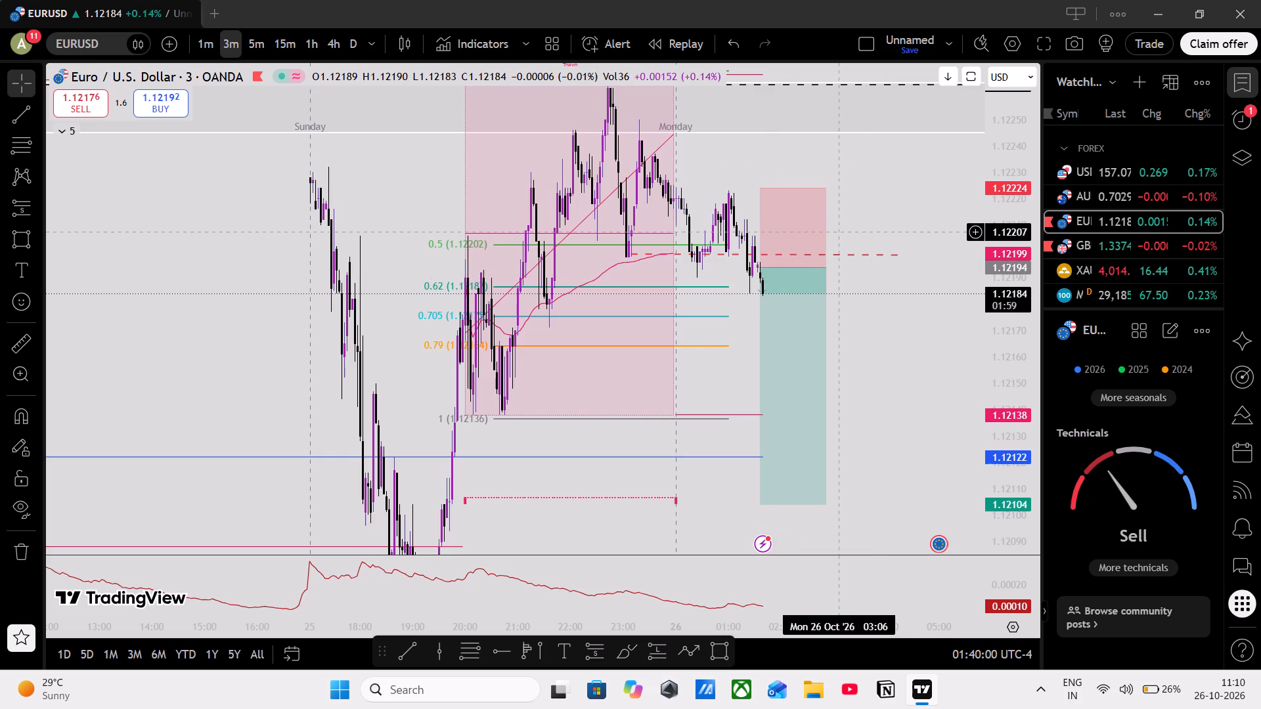
# Minimize the charting window to reveal the desktop.
pyautogui.click(1174, 13)
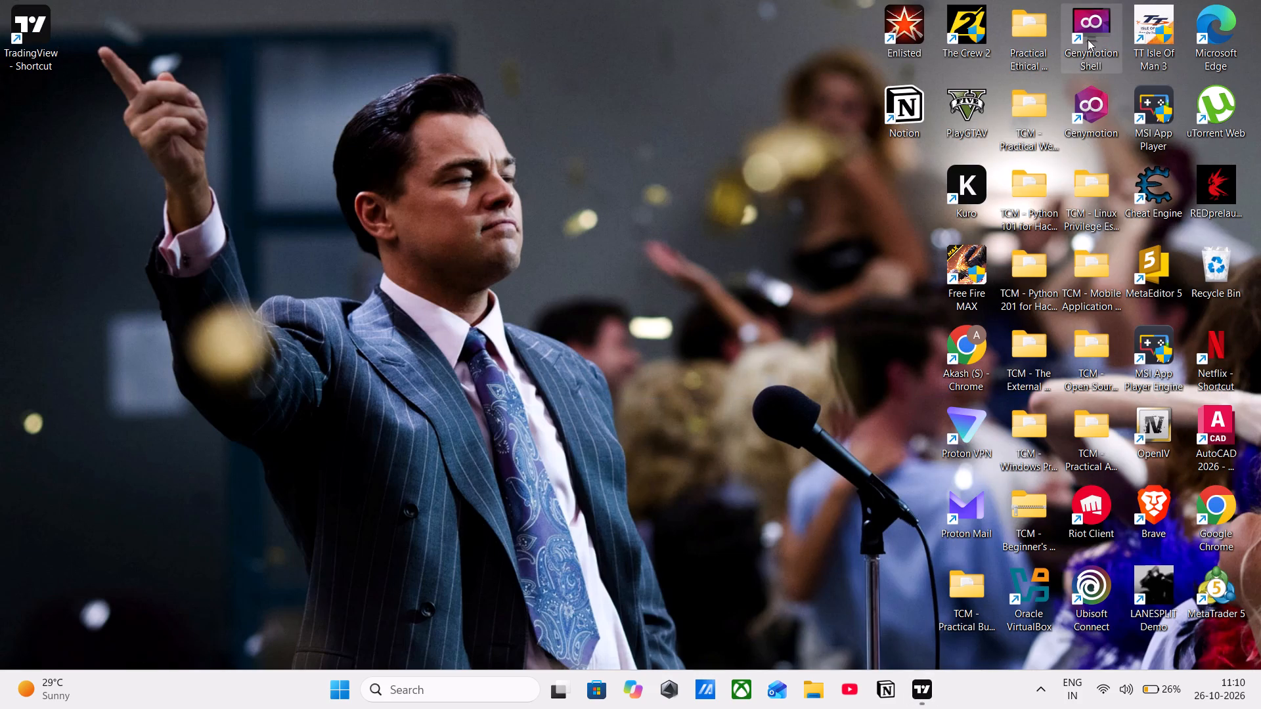
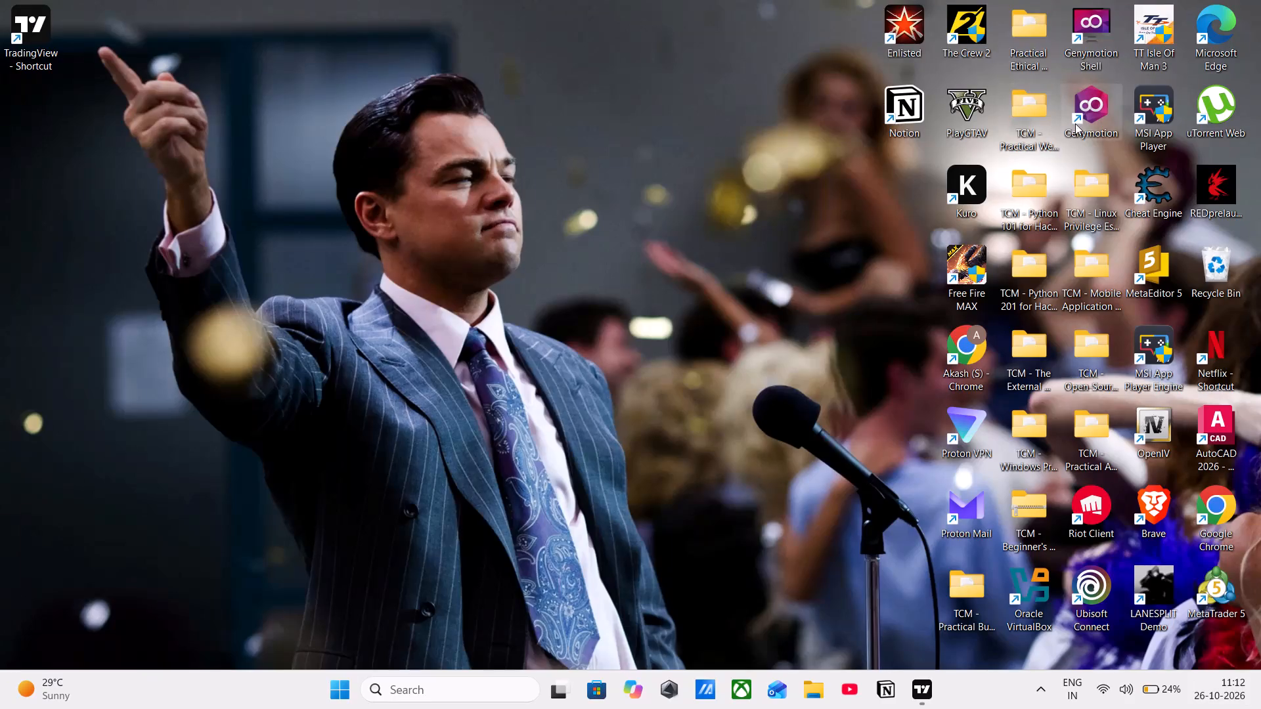
# Return to TradingView and check the 3-minute GBPUSD chart around the Monday session.
pyautogui.click(916, 708)
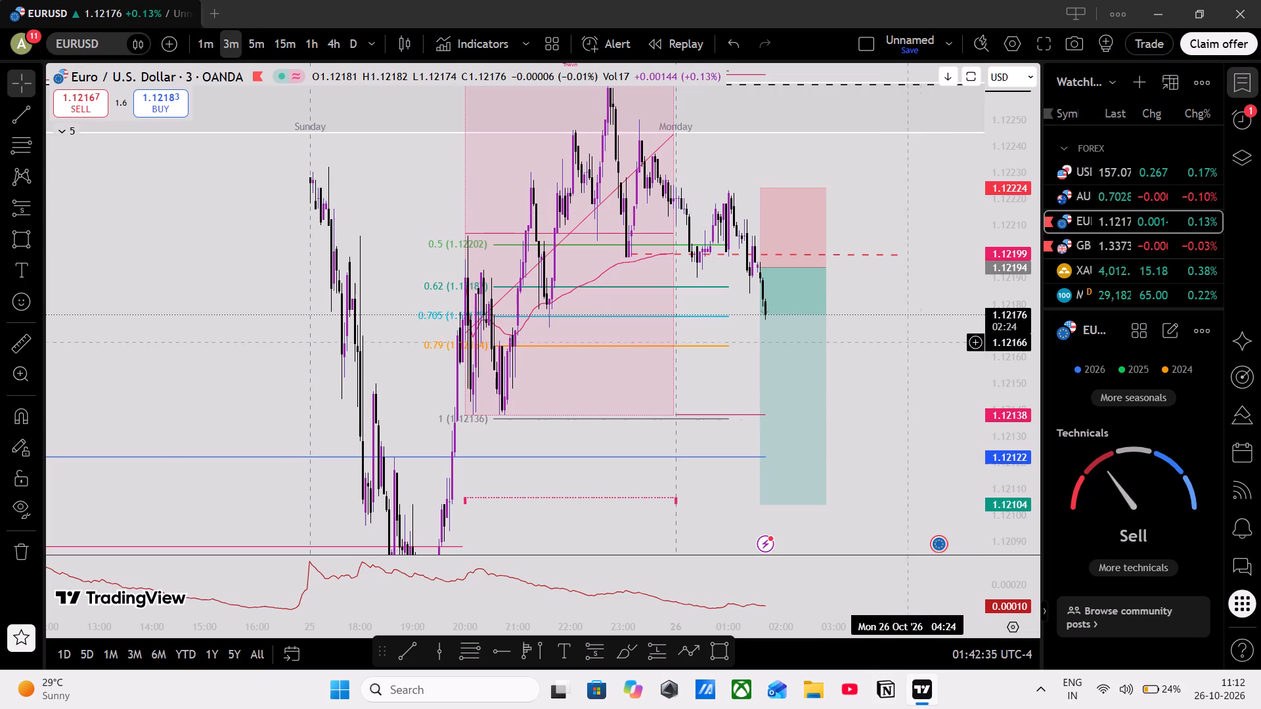
pyautogui.click(1168, 244)
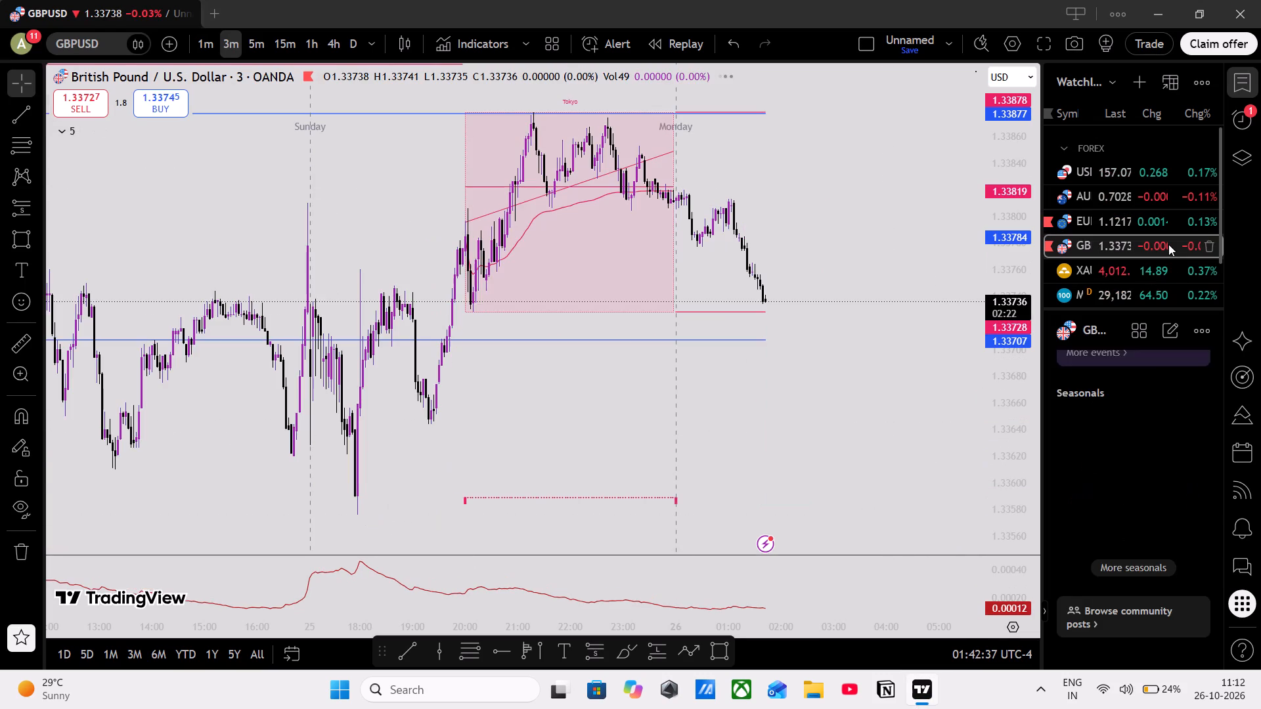
pyautogui.scroll(-3, 943, 299)
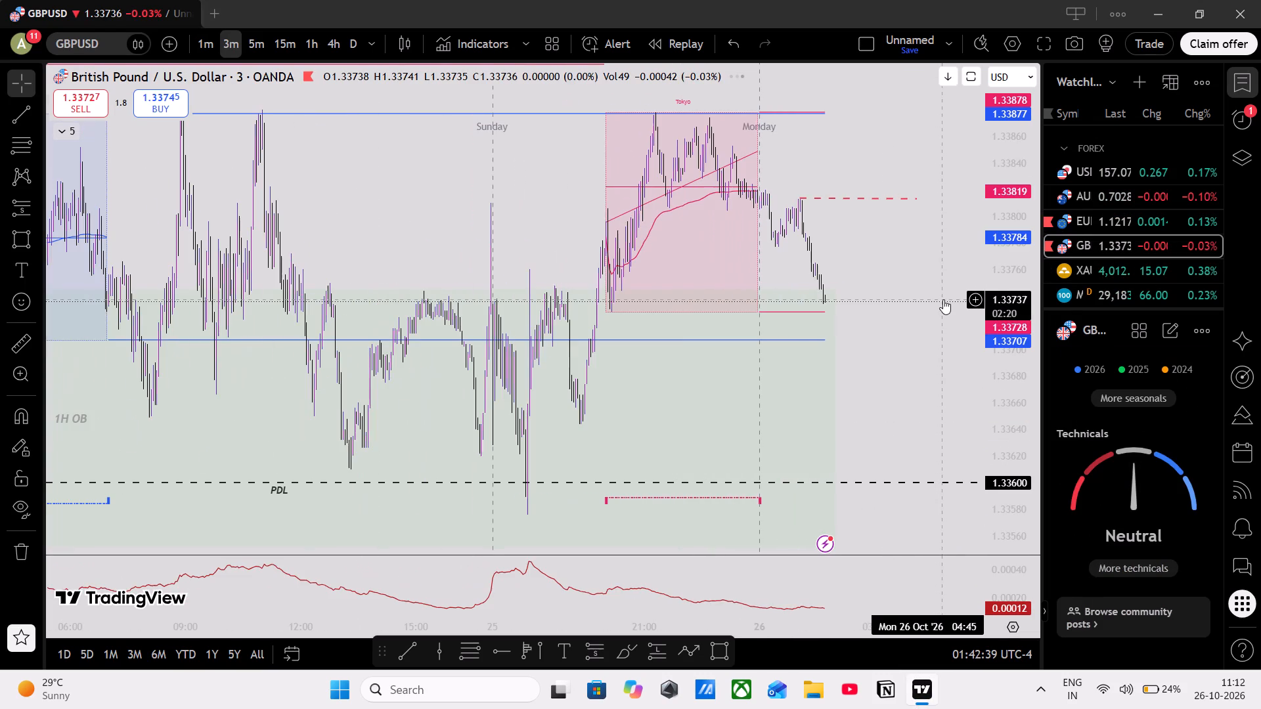
# On the EURUSD chart, shorten the short position's target to 1.12134 for a risk/reward ratio of 2.
pyautogui.click(1083, 215)
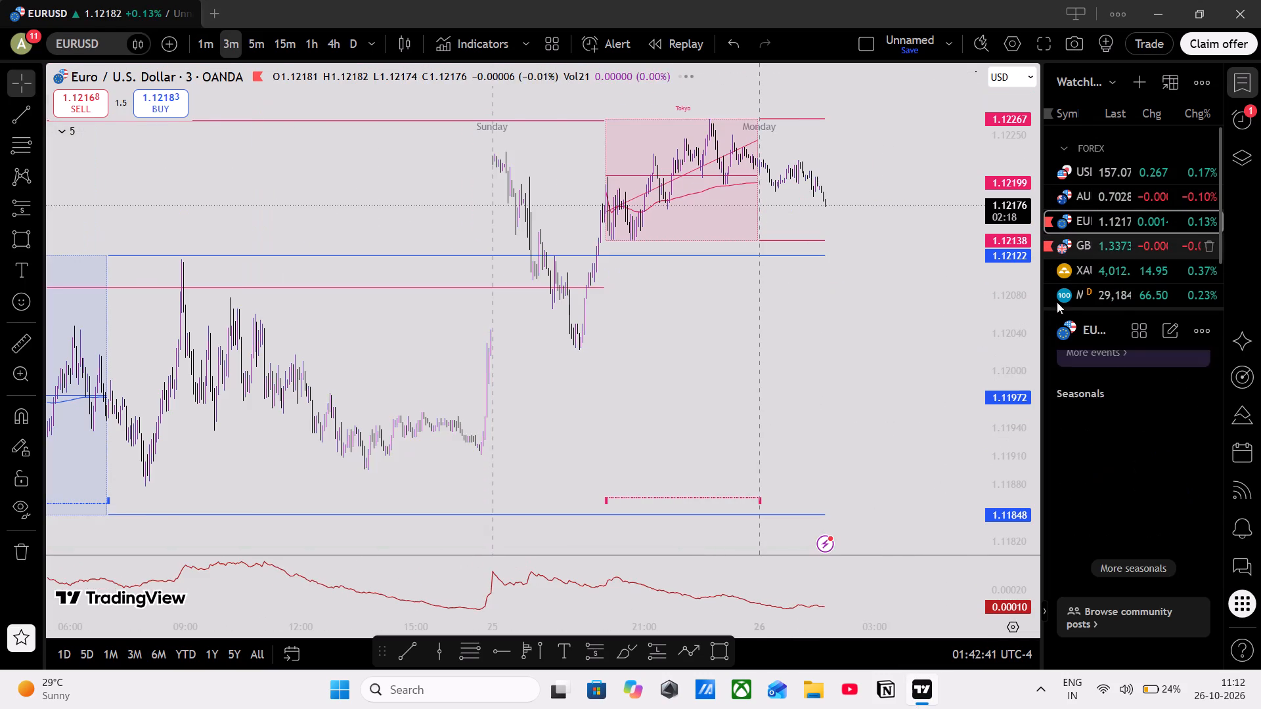
pyautogui.moveTo(1015, 356); pyautogui.dragTo(1006, 123)
pyautogui.scroll(5, 950, 193)
pyautogui.moveTo(858, 200); pyautogui.dragTo(858, 381)
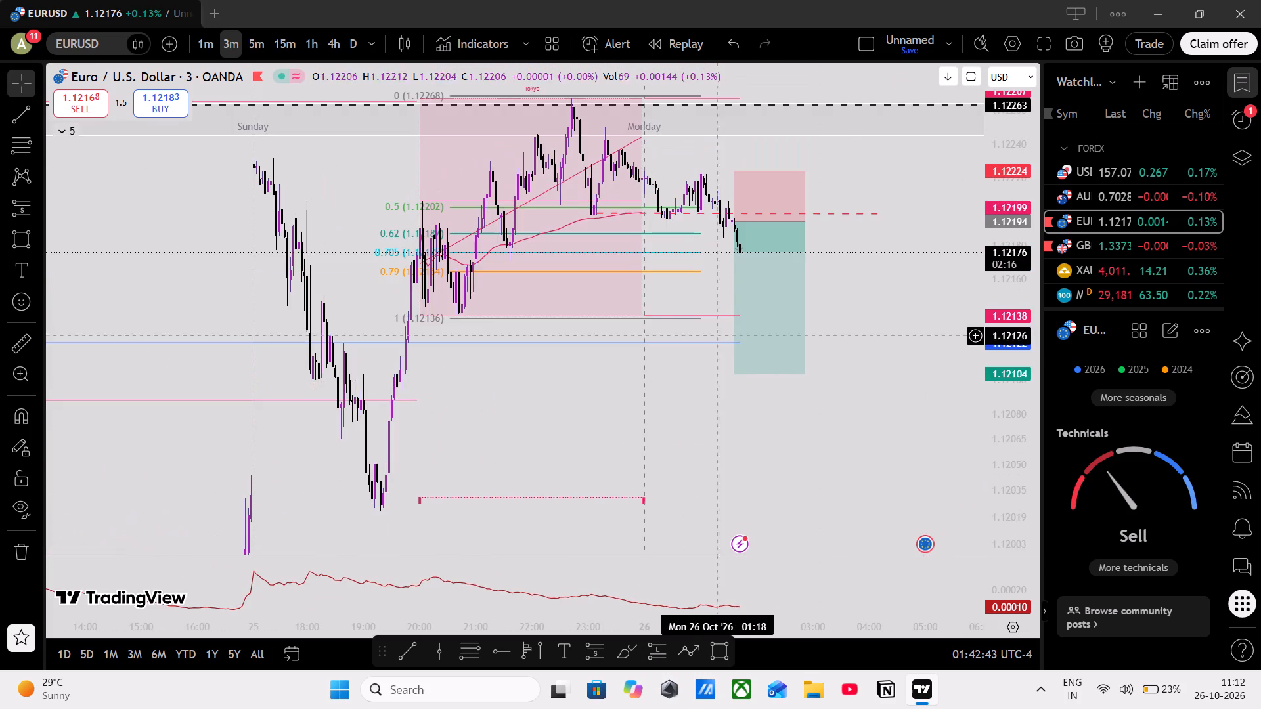
pyautogui.moveTo(734, 376); pyautogui.dragTo(796, 324)
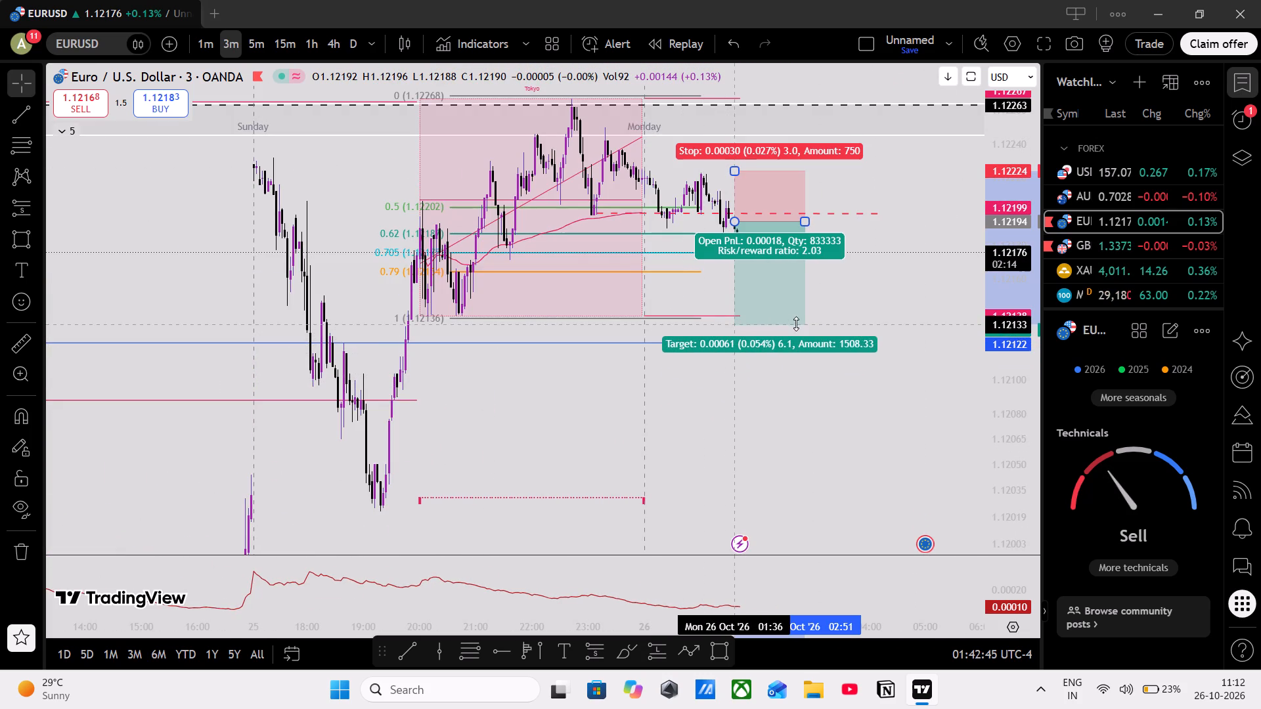
pyautogui.moveTo(796, 324); pyautogui.dragTo(809, 323)
pyautogui.rightClick(809, 324)
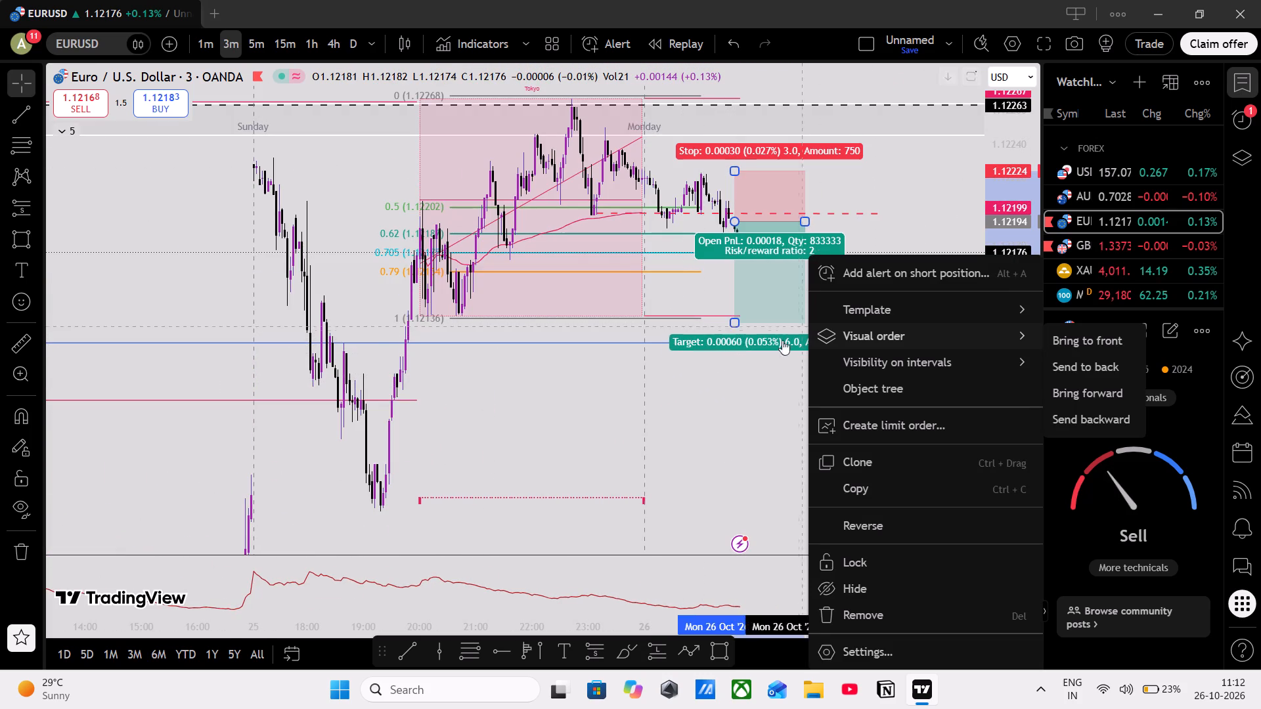
pyautogui.click(764, 351)
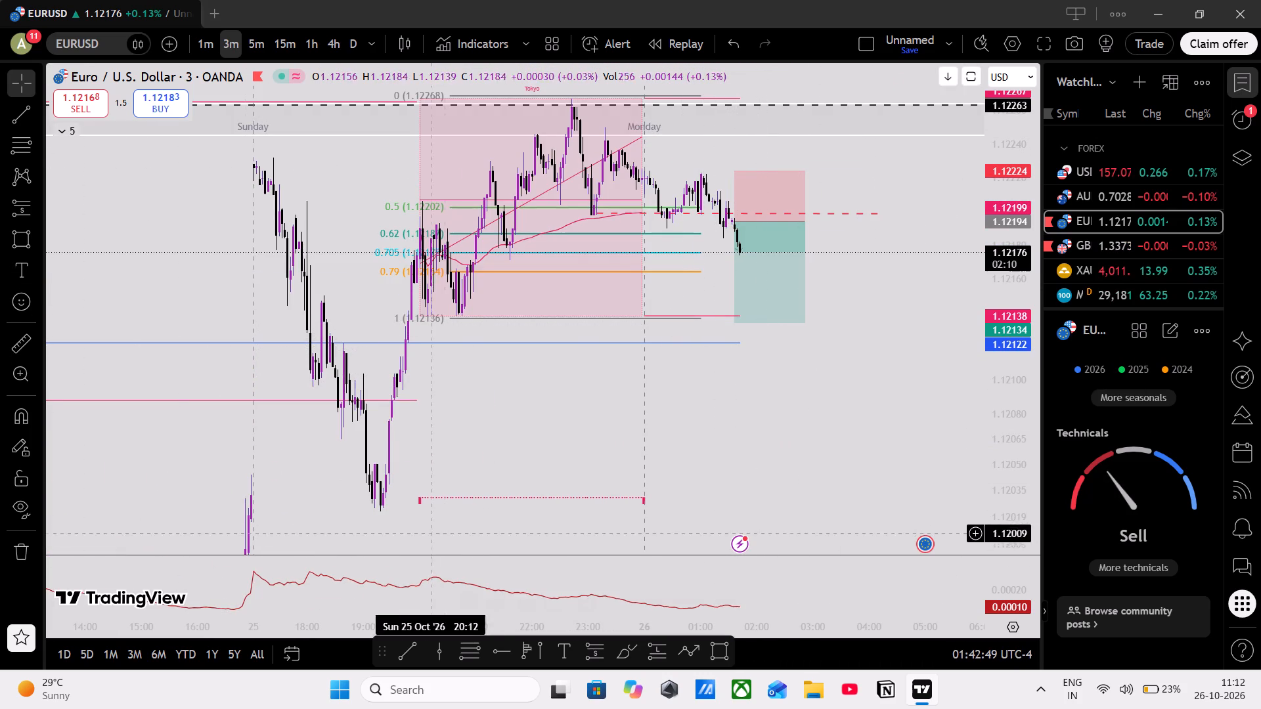
# Place a horizontal ray at the short position's 1.12134 target level, starting just before the position.
pyautogui.click(510, 646)
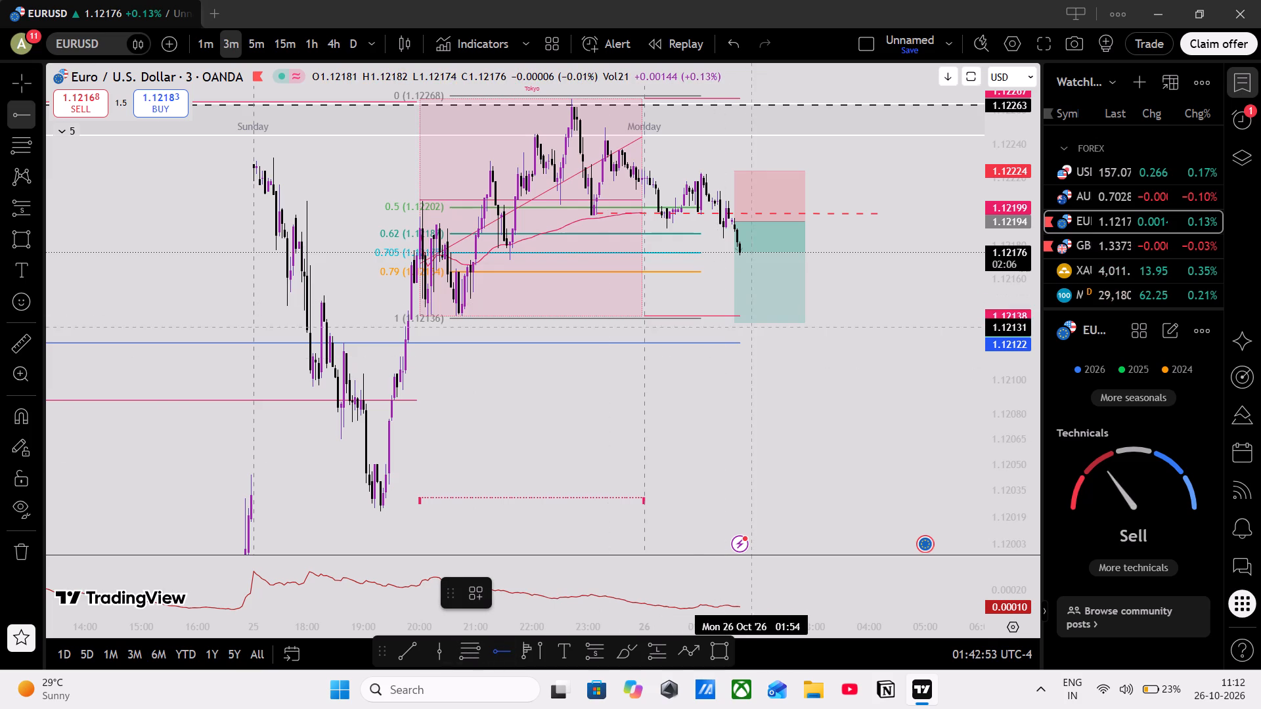
pyautogui.click(716, 323)
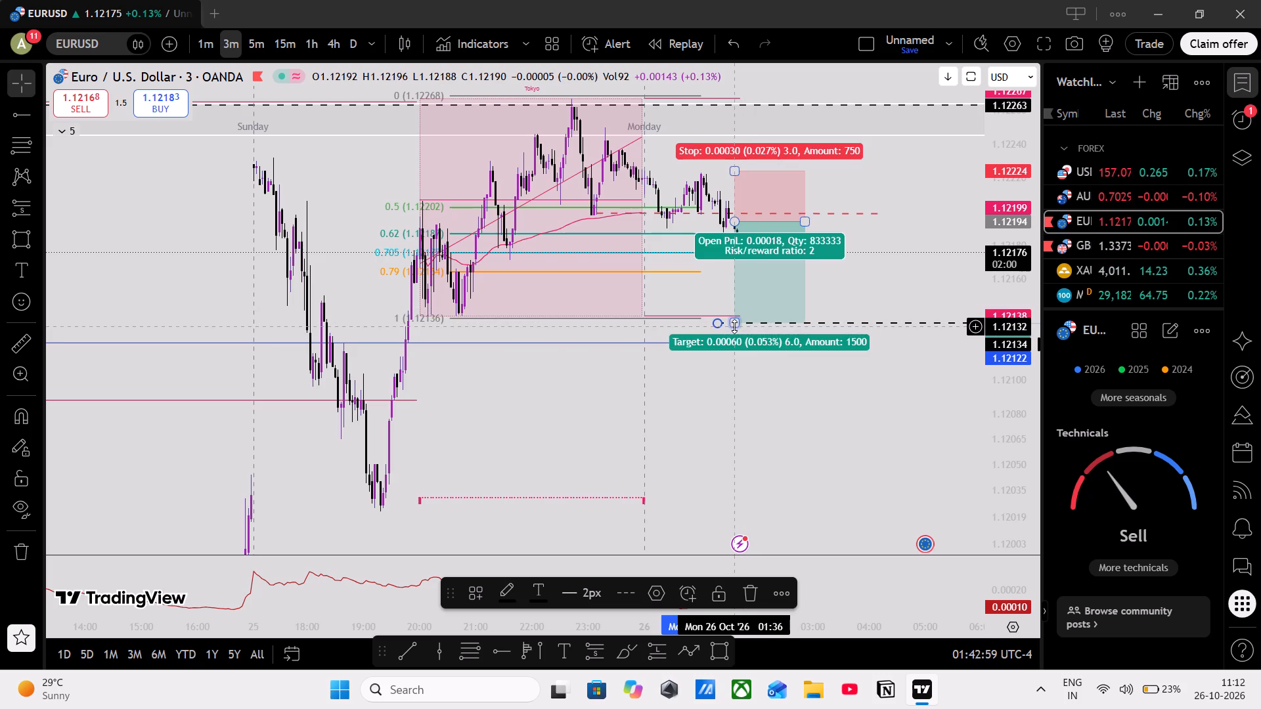
# Extend the EURUSD short position's target down to 1.12104, keeping the dashed ray in place.
pyautogui.moveTo(734, 326); pyautogui.dragTo(741, 374)
pyautogui.rightClick(741, 374)
pyautogui.click(675, 407)
pyautogui.click(686, 450)
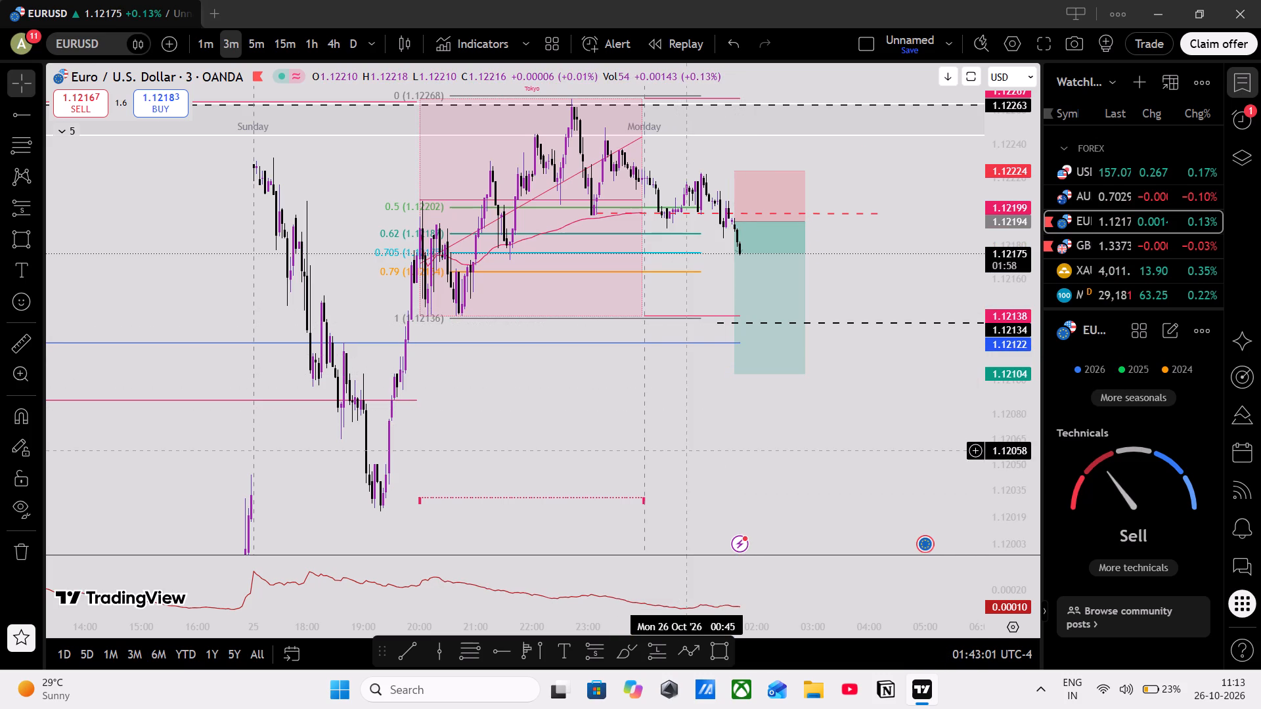
# Check the 3-minute GBPUSD chart against its session levels once more.
pyautogui.scroll(-3, 1068, 284)
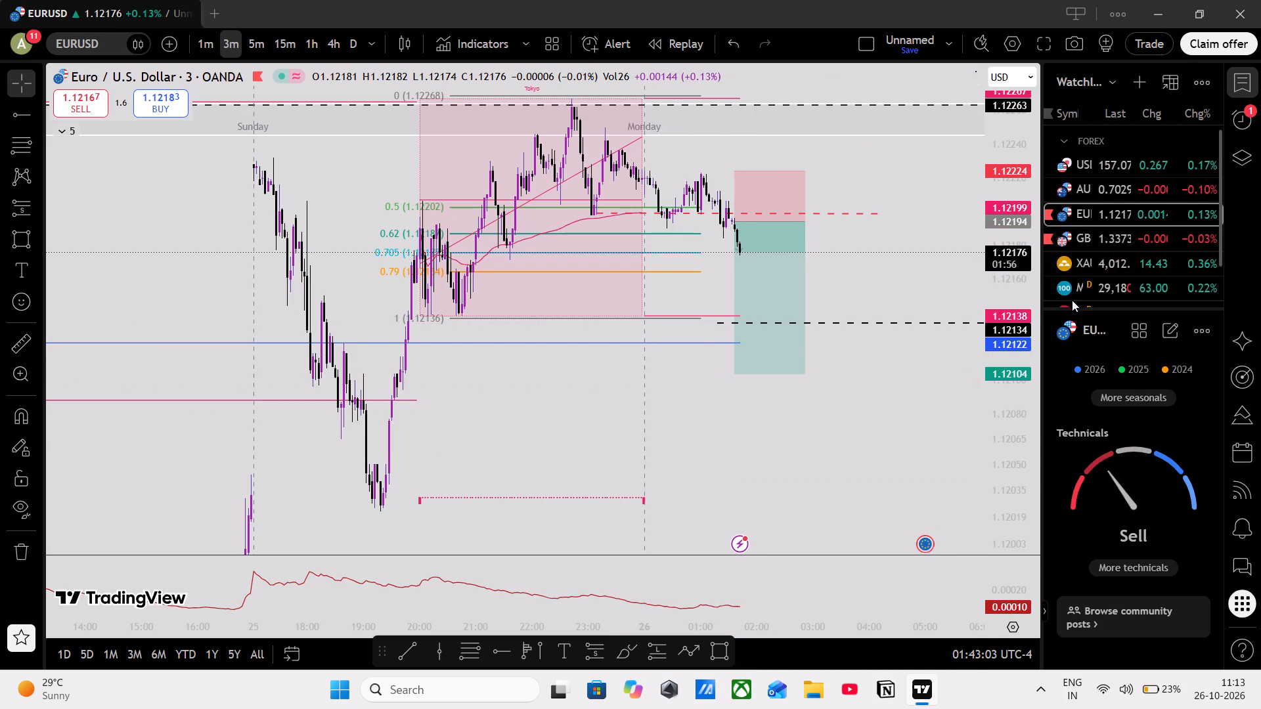
pyautogui.scroll(-4, 1072, 300)
pyautogui.scroll(-8, 1108, 437)
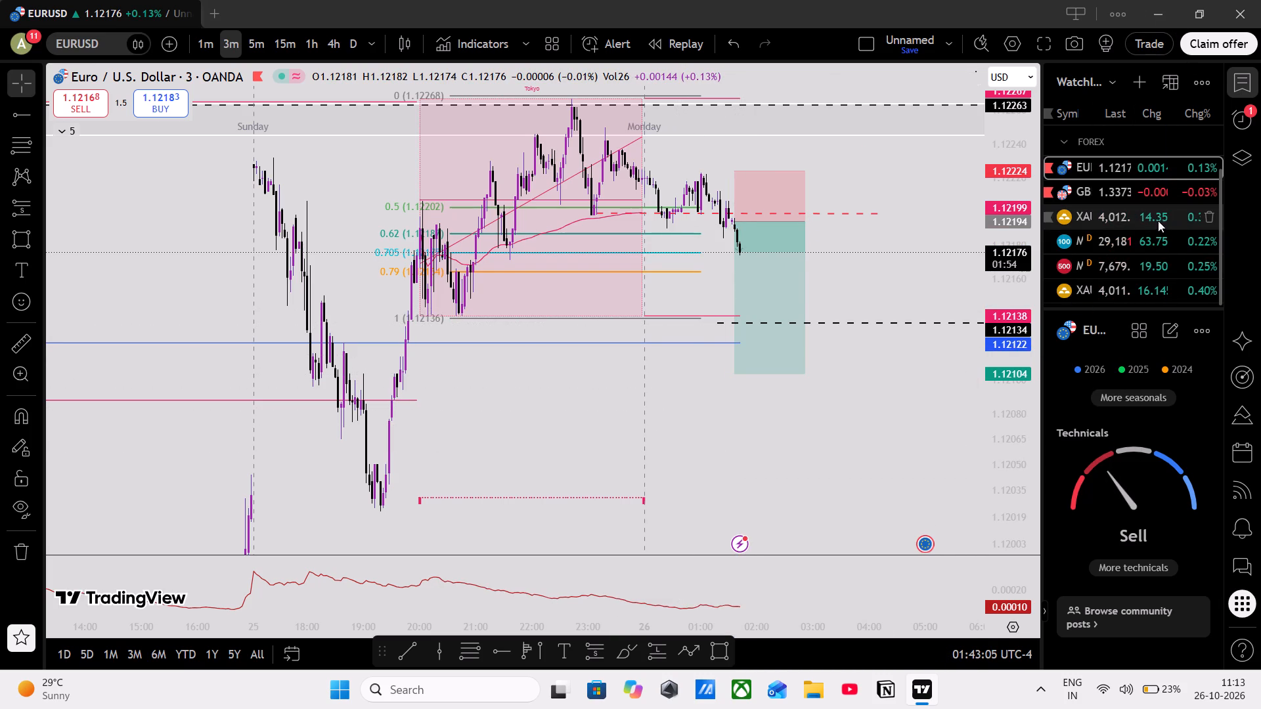
pyautogui.click(1152, 193)
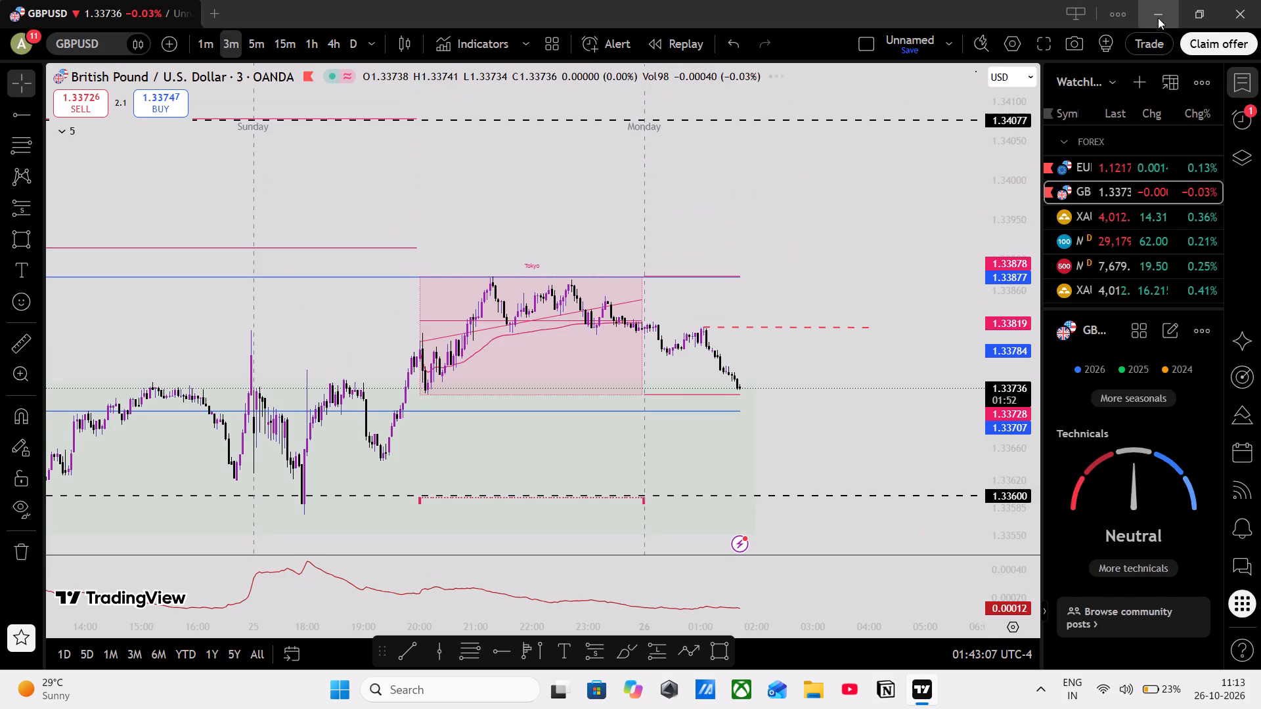
# Minimize the charting window to reveal the desktop.
pyautogui.click(1158, 18)
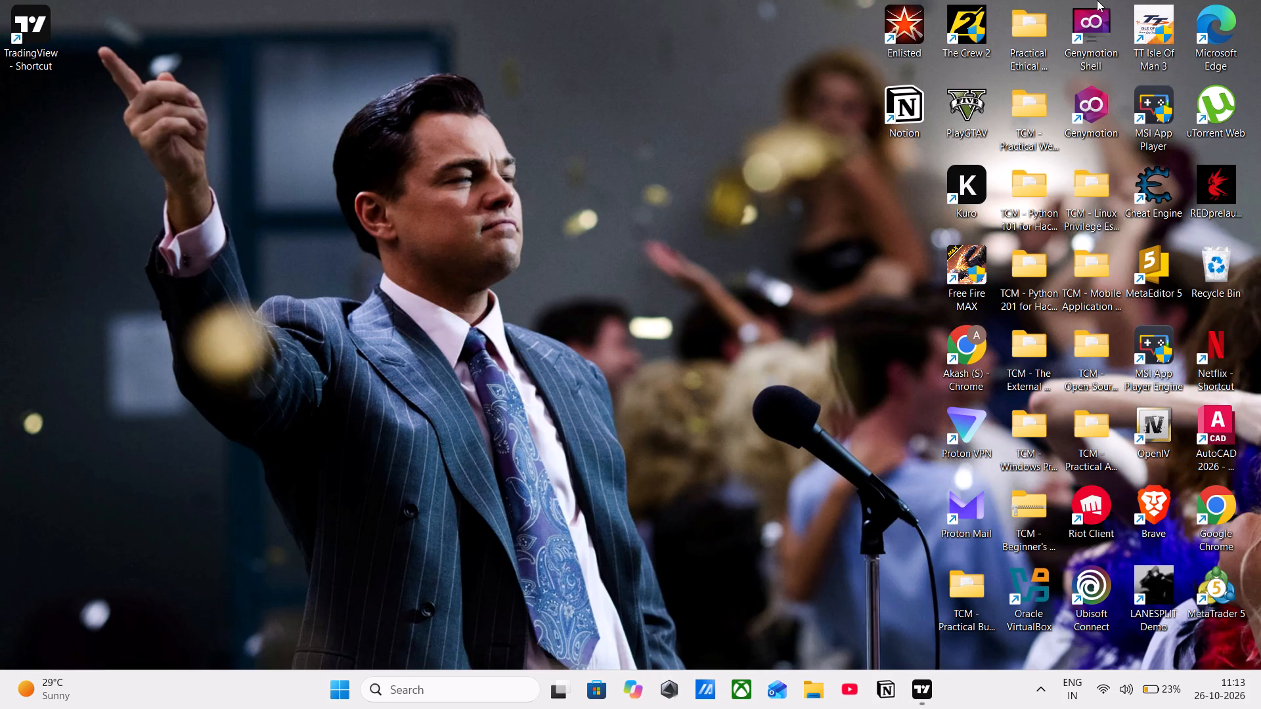
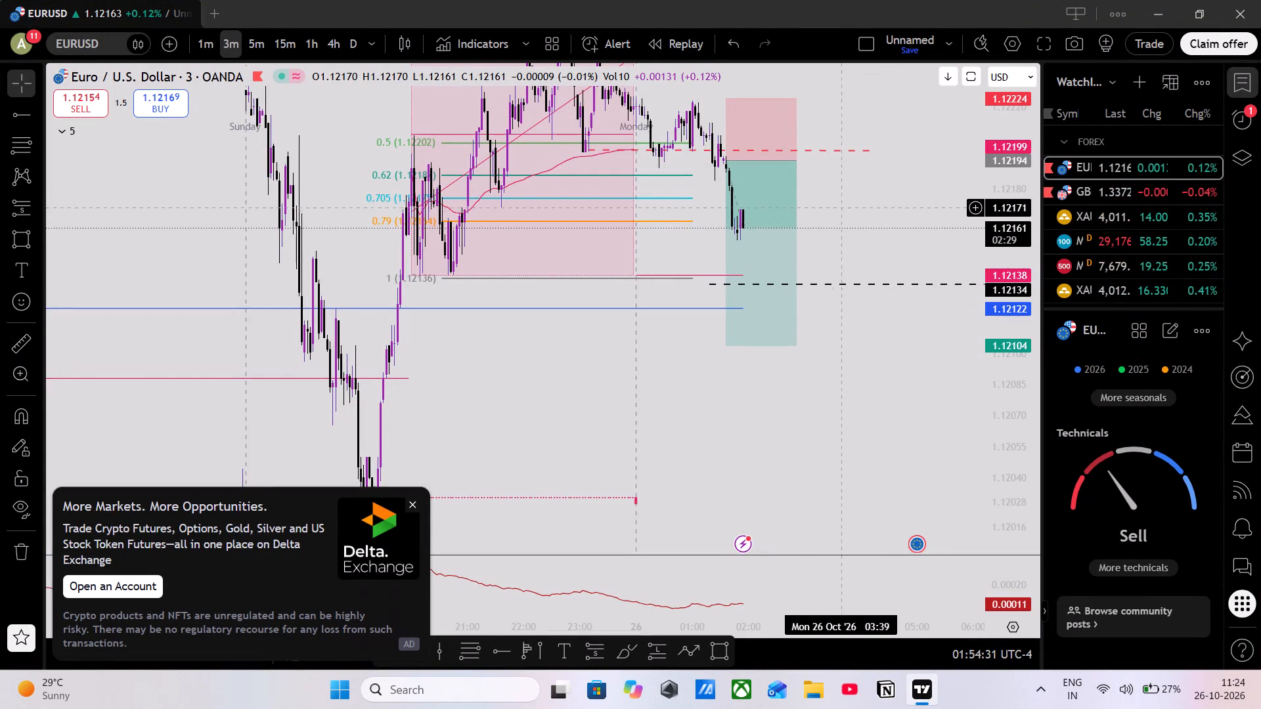
# Draw a rectangle over the EURUSD drop inside the short position, from 1.12179 to 1.12166 and spanning 01:42 to 03:00.
pyautogui.scroll(6, 841, 266)
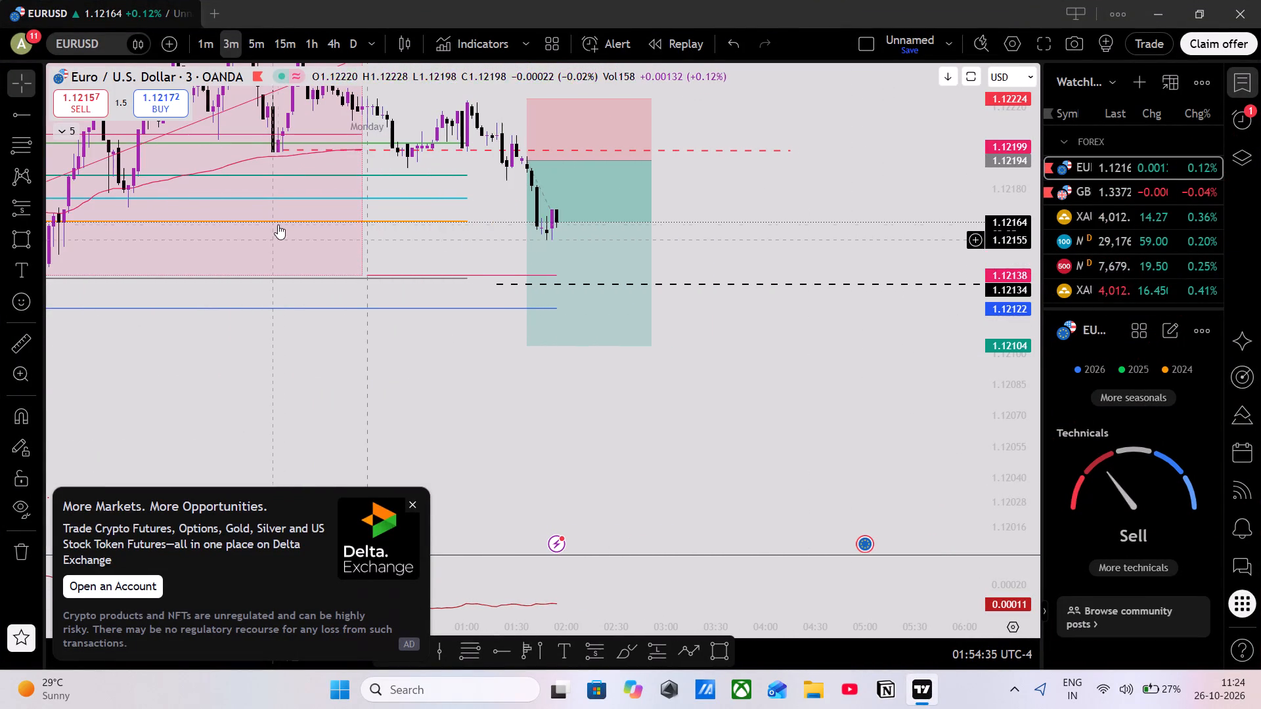
pyautogui.click(11, 225)
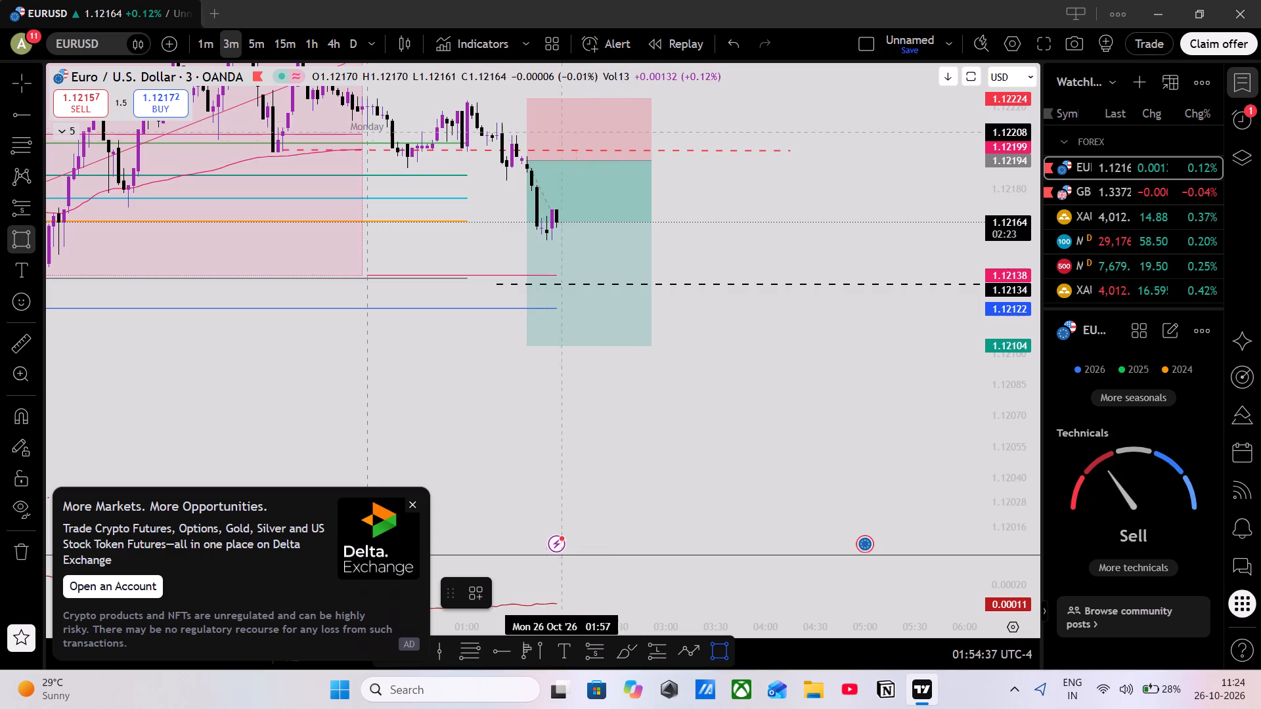
pyautogui.click(535, 190)
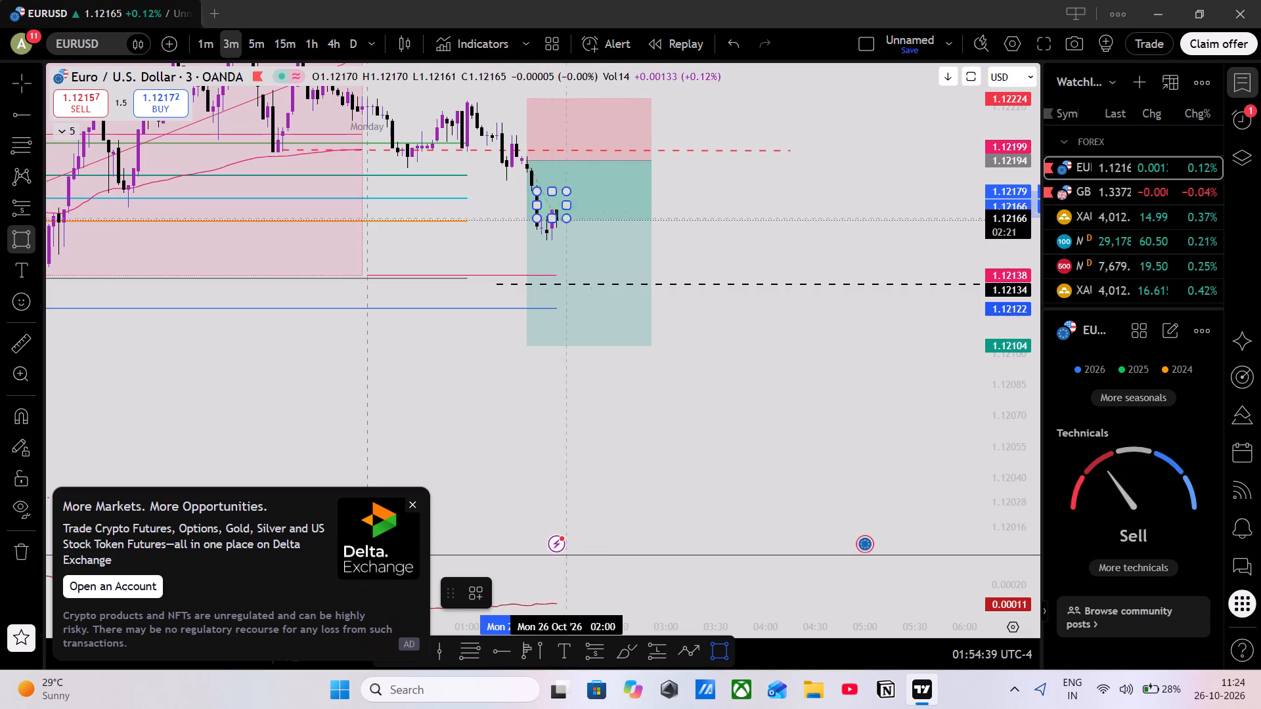
pyautogui.click(665, 217)
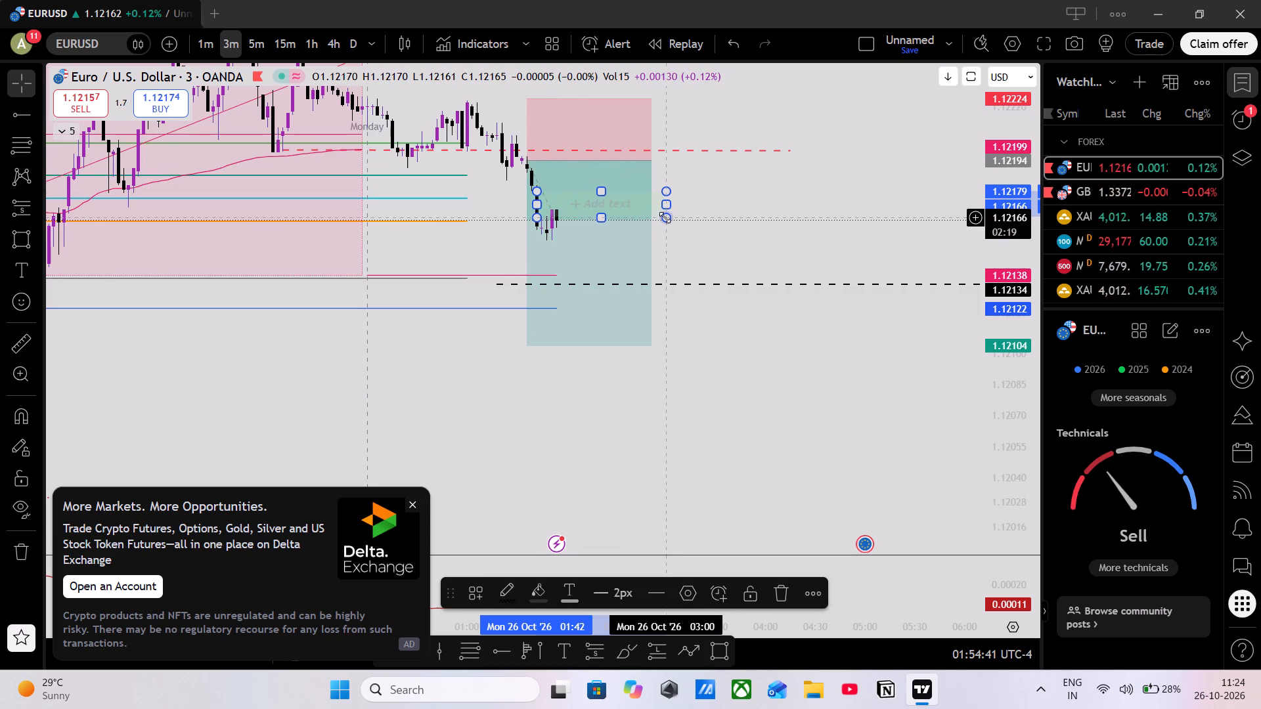
pyautogui.click(470, 597)
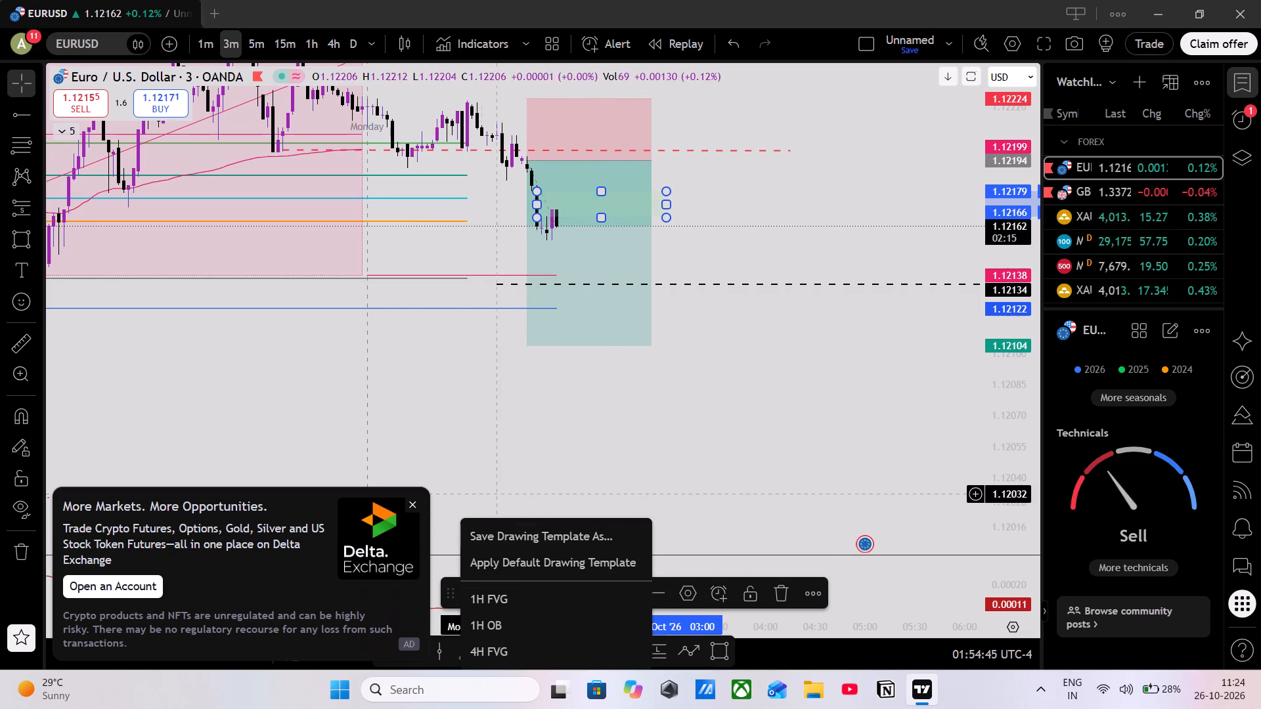
pyautogui.click(410, 504)
pyautogui.click(725, 404)
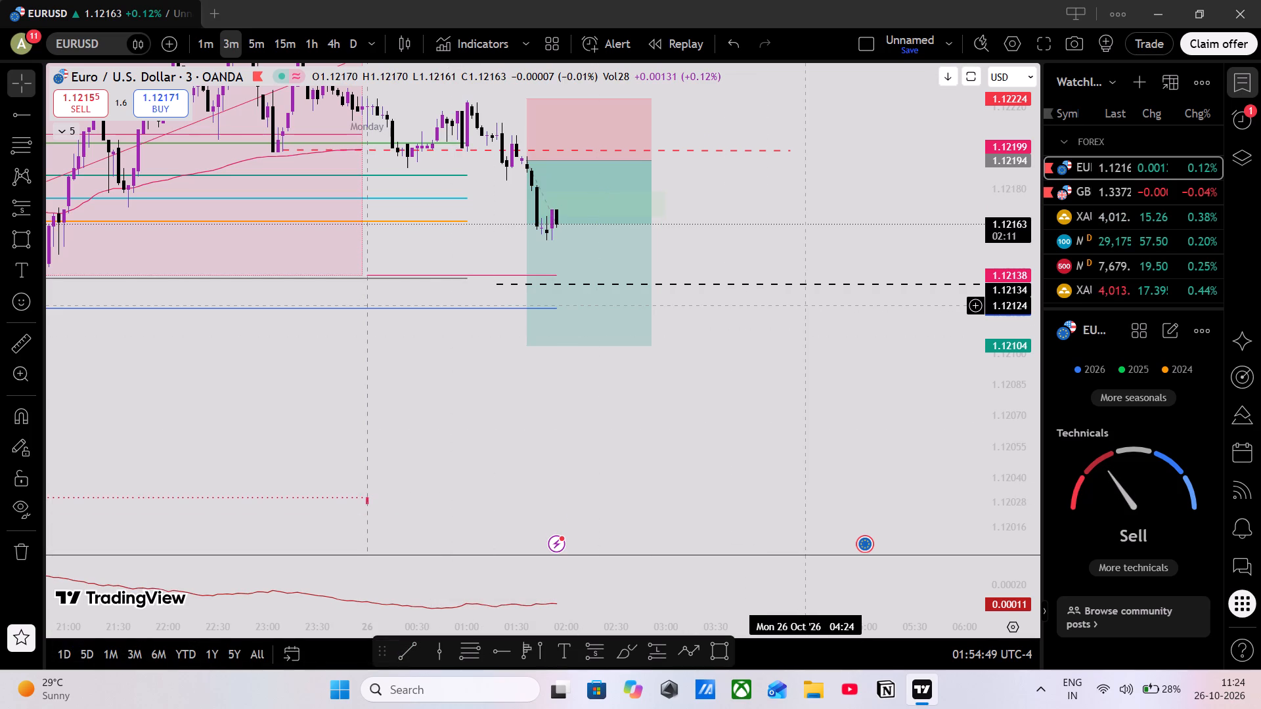
# Switch to the 3-minute GBPUSD chart and examine the latest price move against the session range.
pyautogui.click(1150, 192)
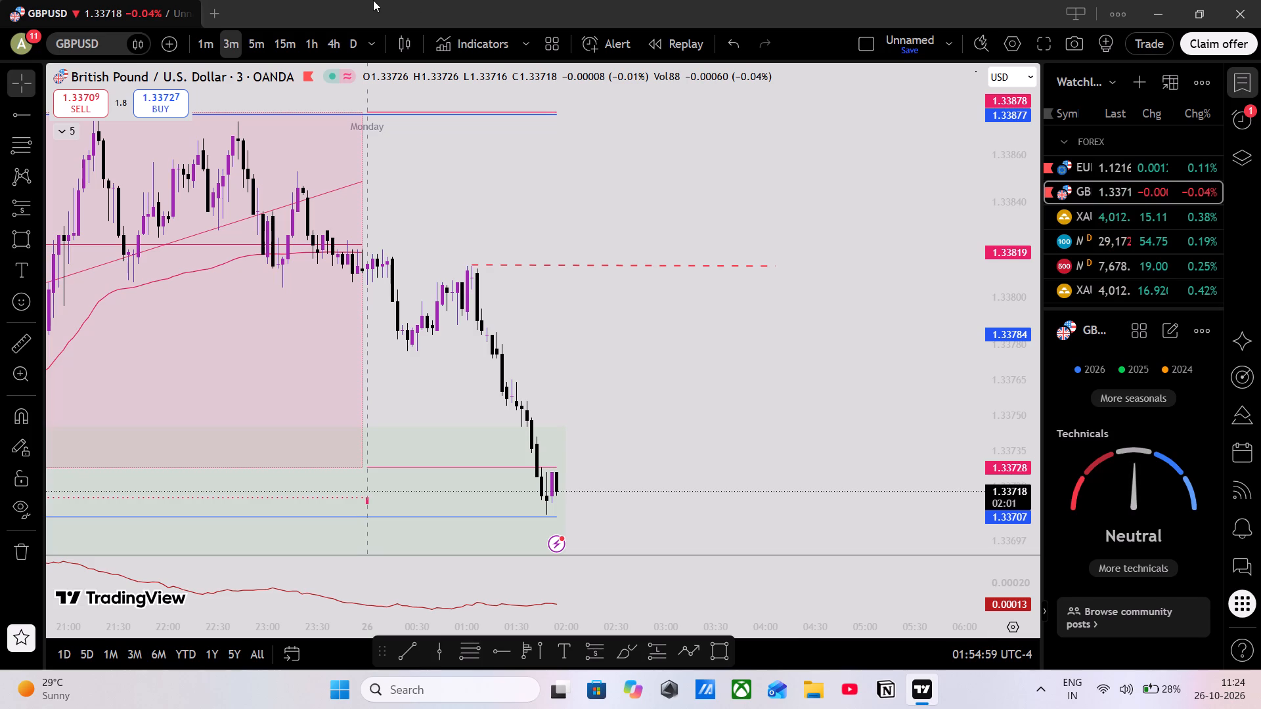
pyautogui.scroll(-2, 736, 282)
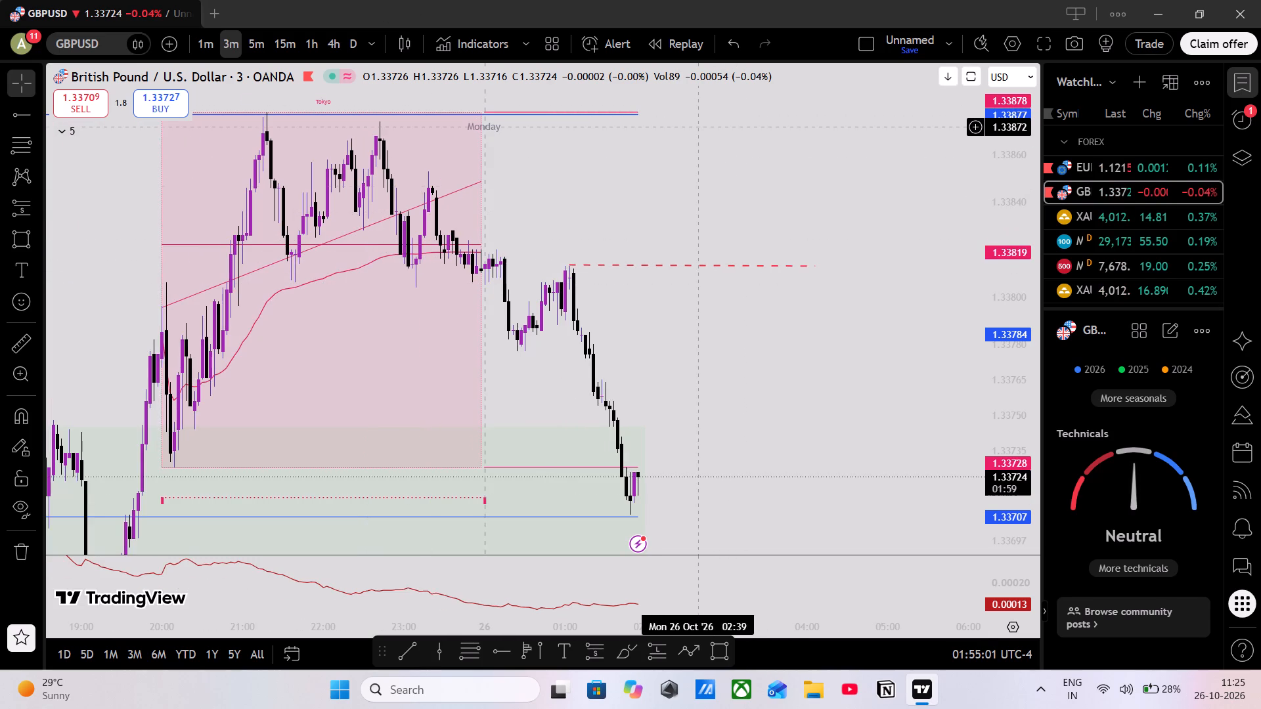
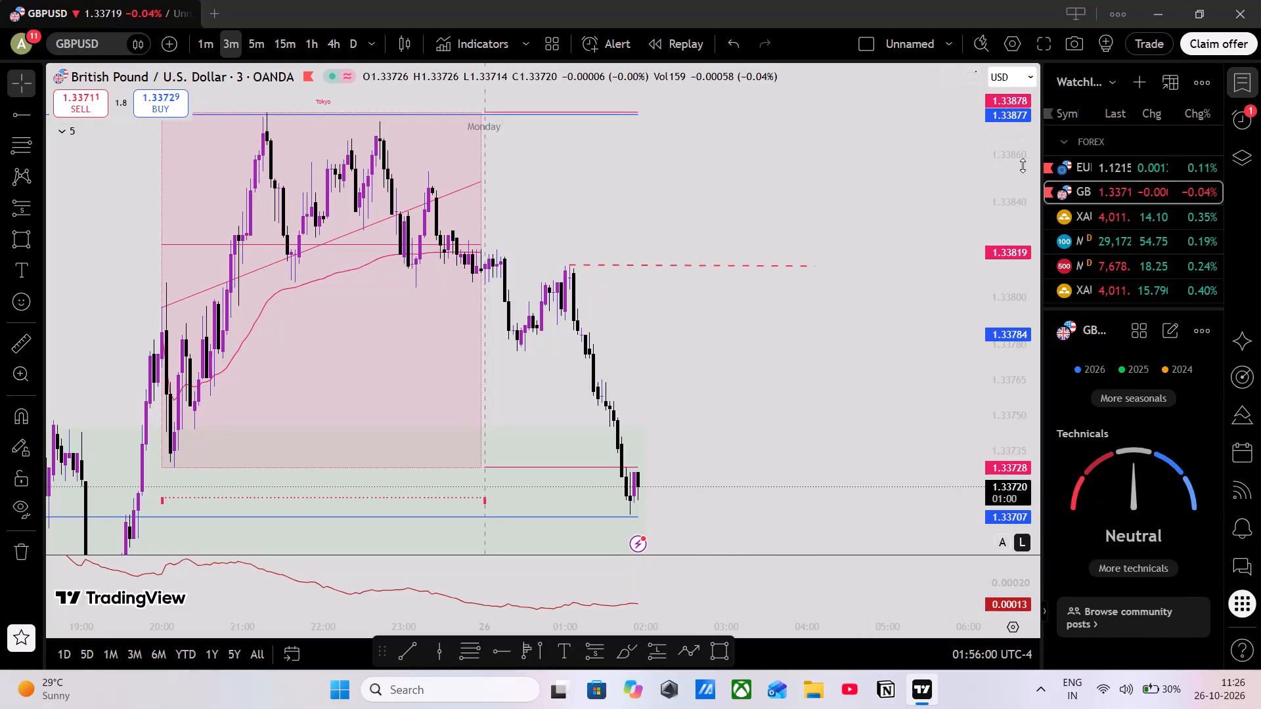
# Switch to EURUSD and place a second short position at the latest 3-minute candle, with entry at 1.12155 and target at 1.12084.
pyautogui.click(1086, 168)
pyautogui.scroll(-2, 960, 303)
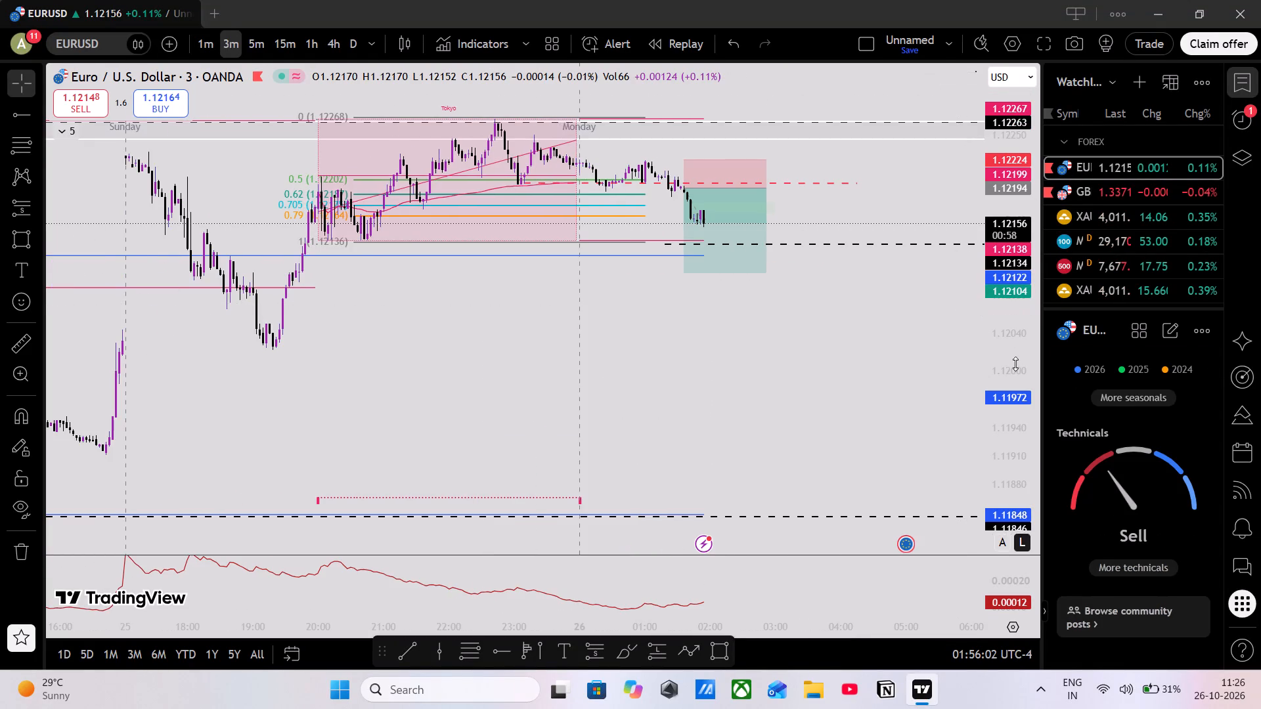
pyautogui.moveTo(1015, 364); pyautogui.dragTo(1015, 87)
pyautogui.moveTo(870, 270); pyautogui.dragTo(881, 538)
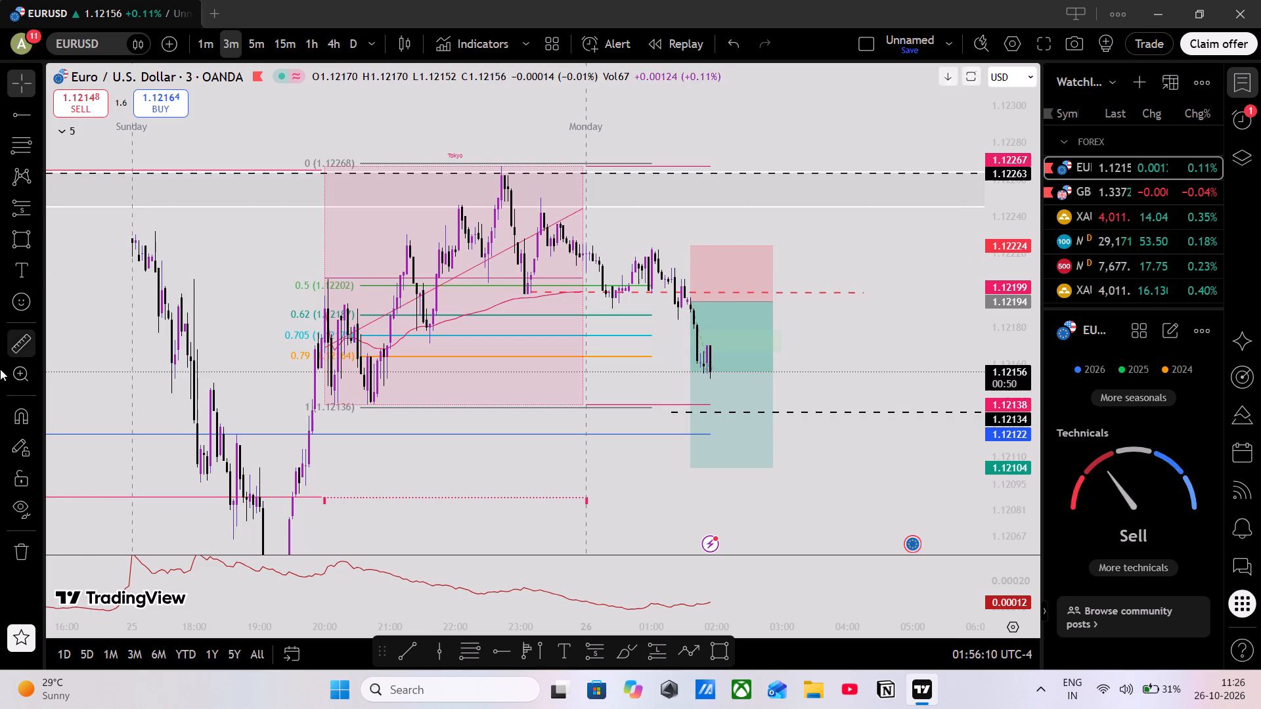
pyautogui.click(604, 653)
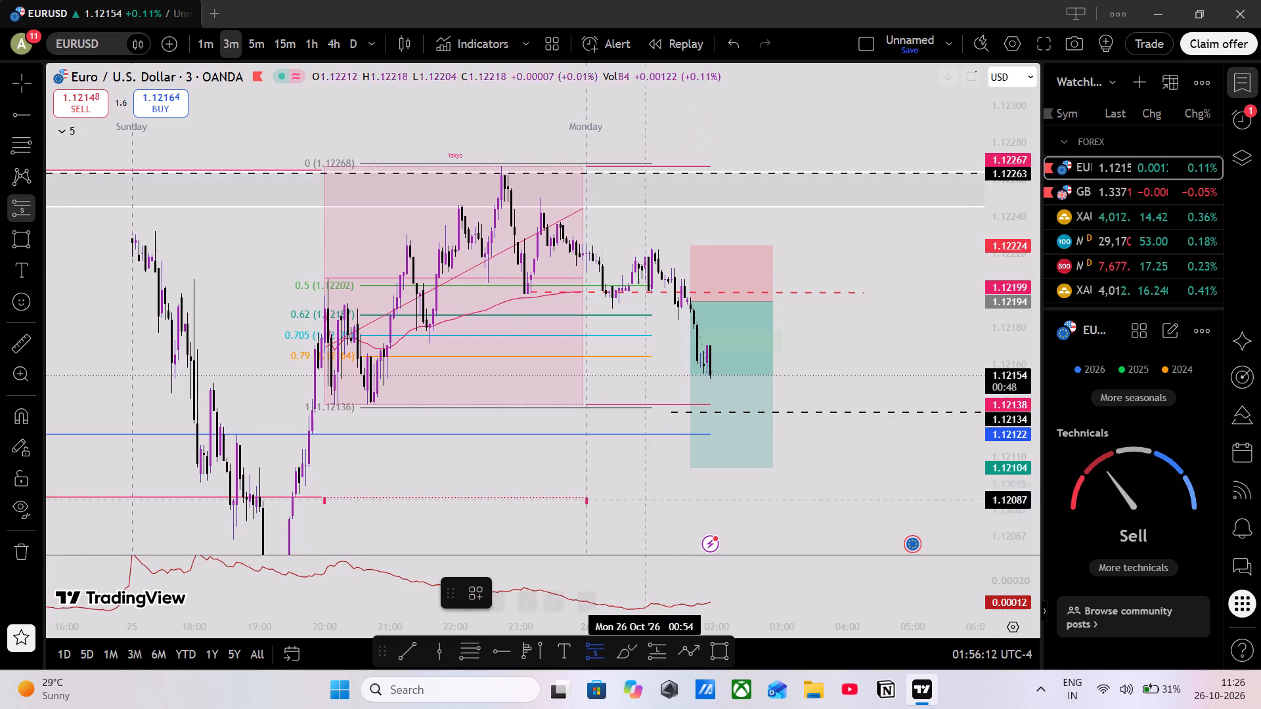
pyautogui.click(711, 373)
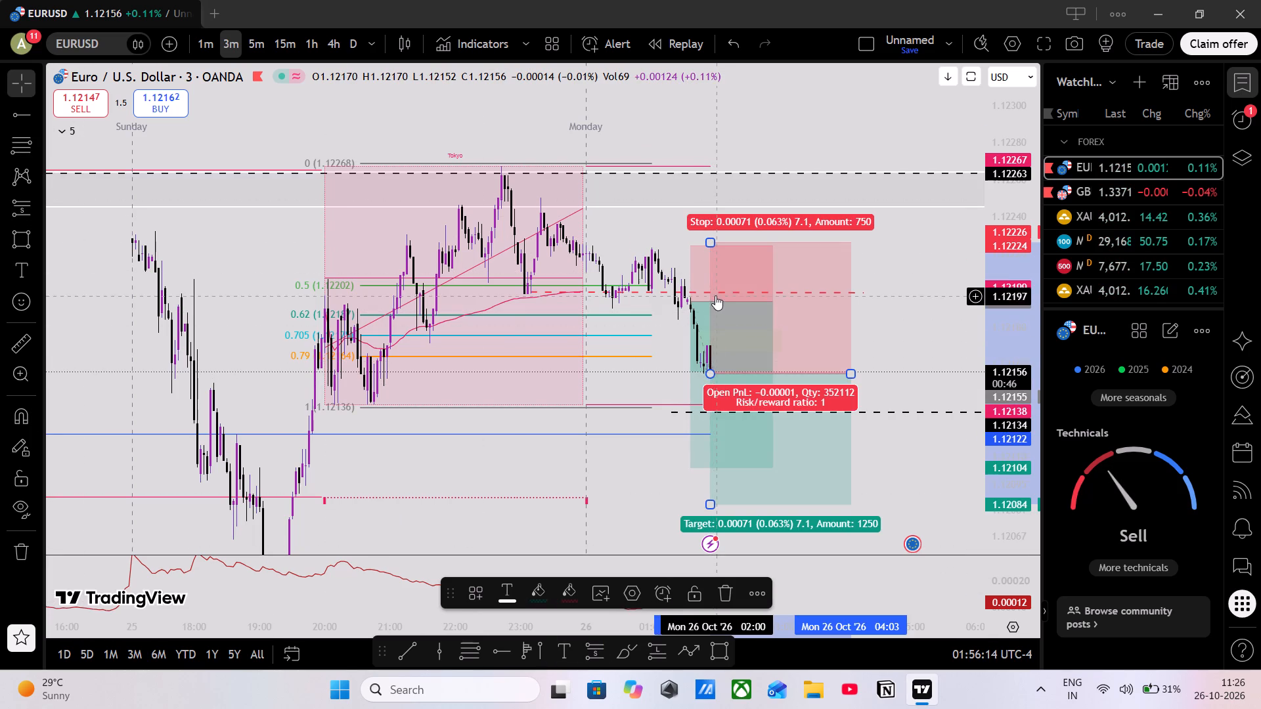
# On the 1-minute EURUSD chart, tighten the new short position's stop to 1.12186 and view it against the session range.
pyautogui.click(206, 45)
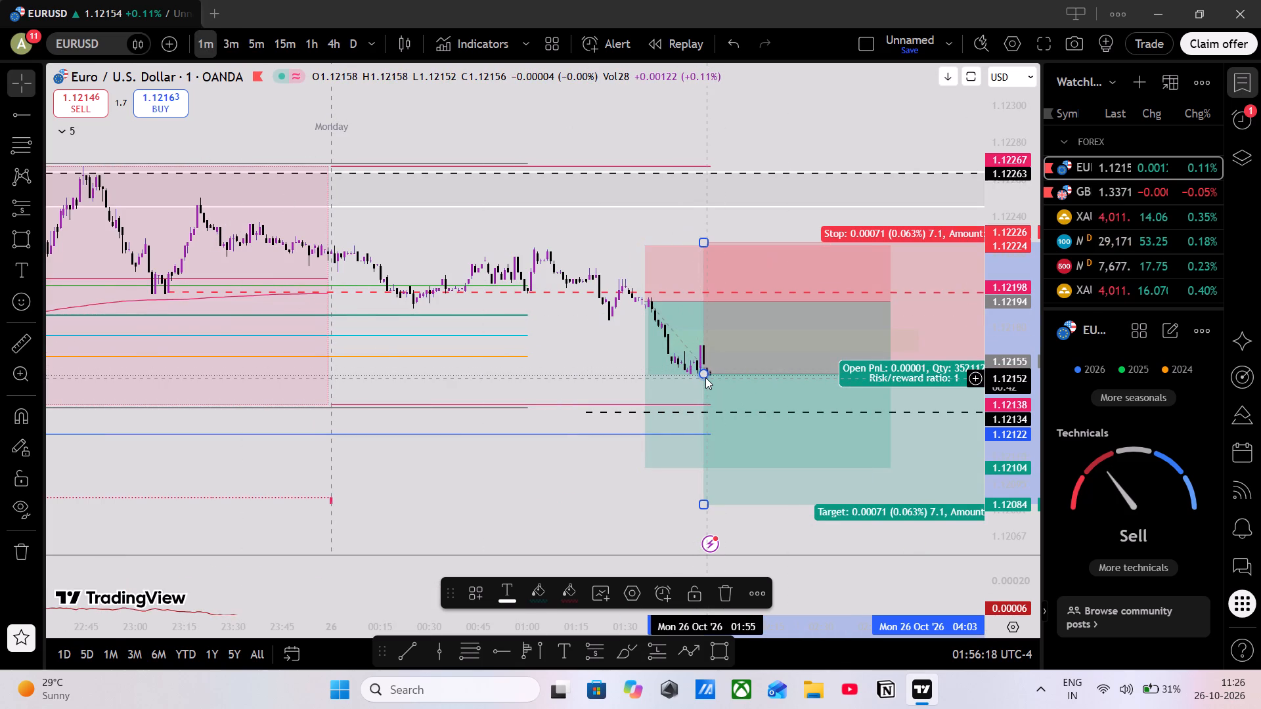
pyautogui.moveTo(701, 243); pyautogui.dragTo(734, 312)
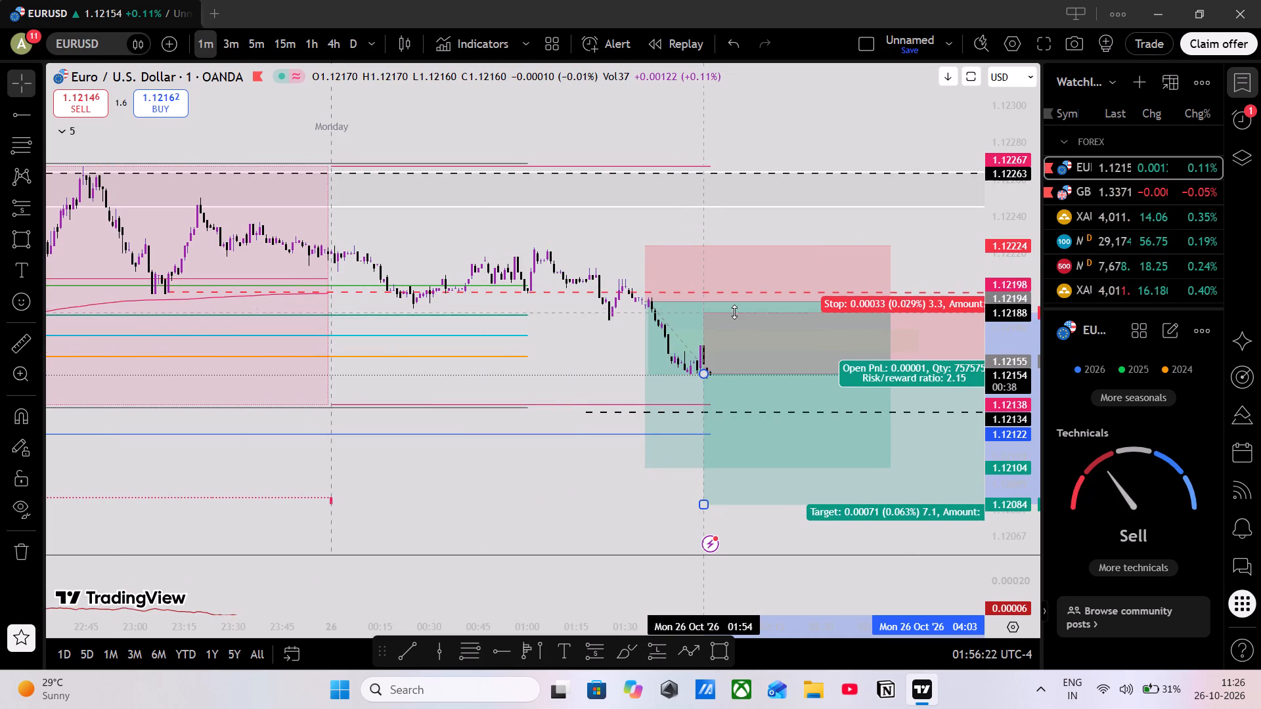
pyautogui.moveTo(734, 312); pyautogui.dragTo(761, 316)
pyautogui.scroll(-6, 615, 399)
pyautogui.moveTo(738, 490); pyautogui.dragTo(700, 489)
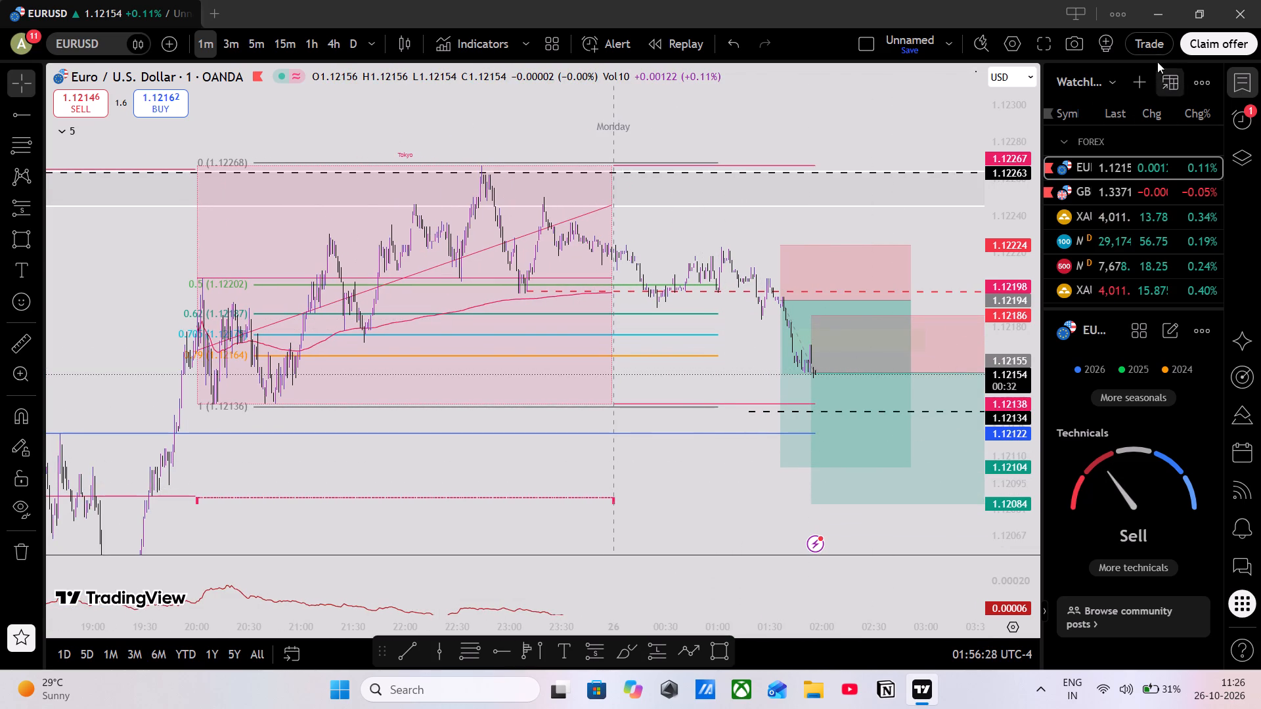
# Minimise the TradingView window to reveal the desktop.
pyautogui.click(1151, 22)
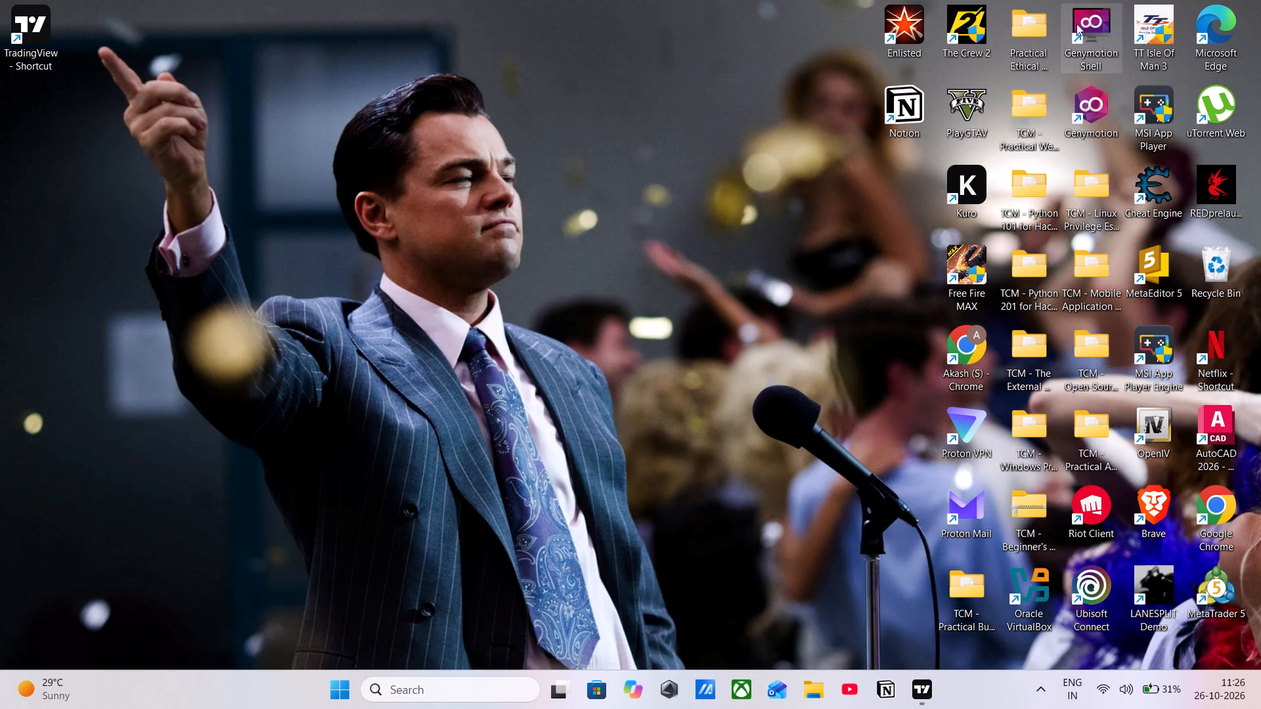